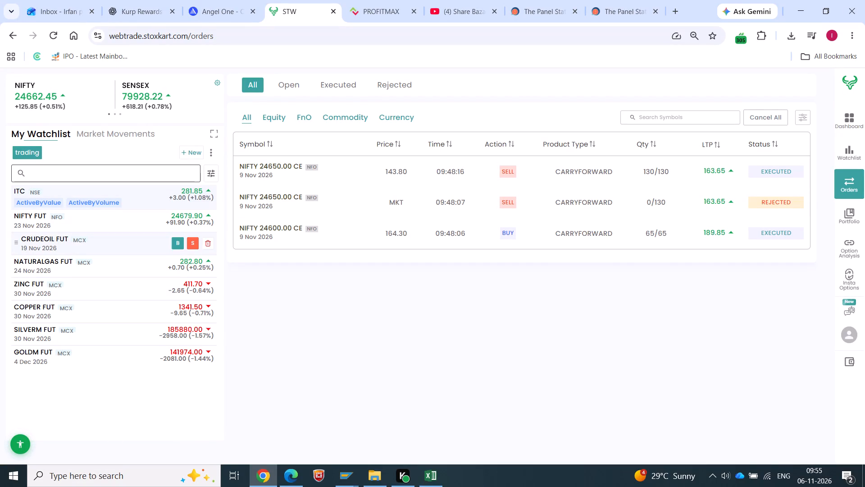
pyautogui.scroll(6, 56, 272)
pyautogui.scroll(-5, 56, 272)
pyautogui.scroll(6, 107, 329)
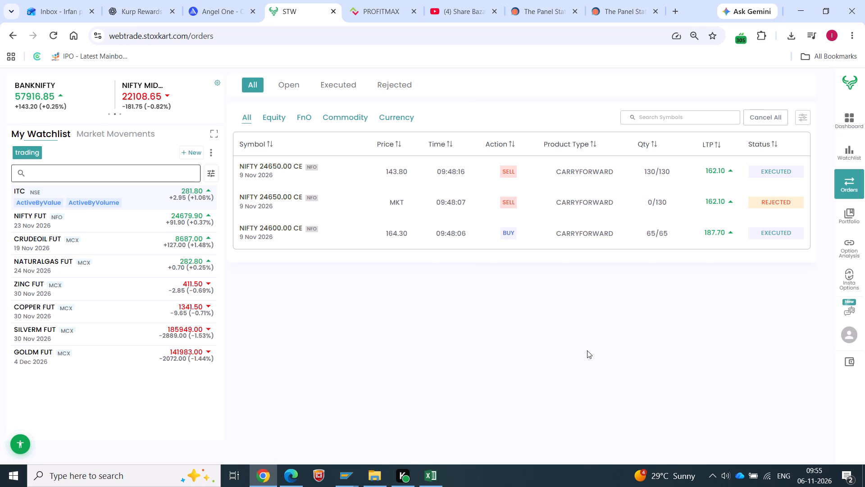
# Switch the market index carousel above the watchlist back to its first page, showing NIFTY and SENSEX.
pyautogui.click(108, 113)
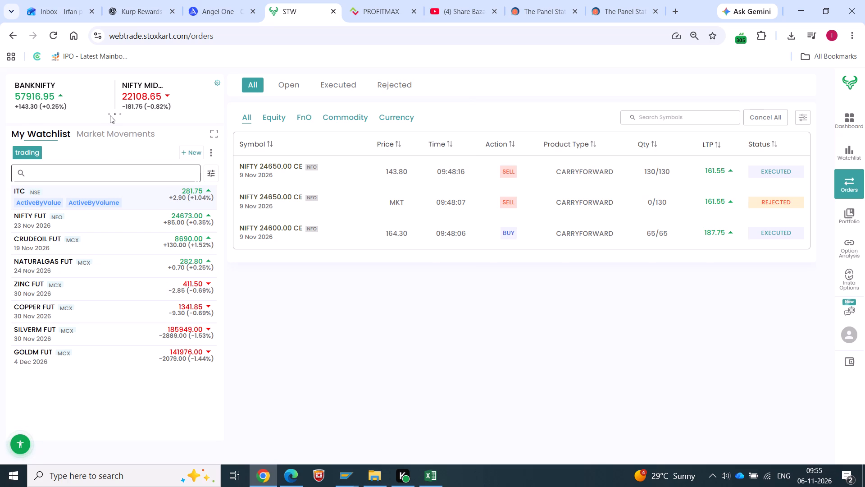
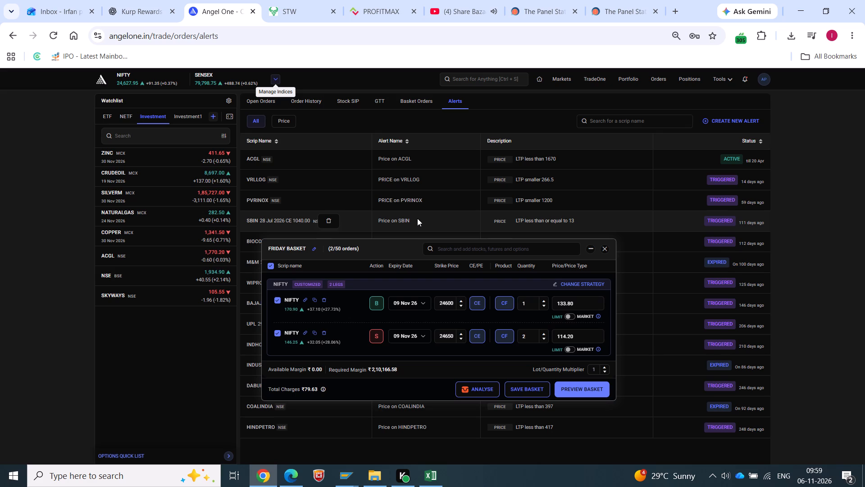
# Switch to the Stoxkart web trading page to review the open ITC and NIFTY option positions.
pyautogui.click(301, 0)
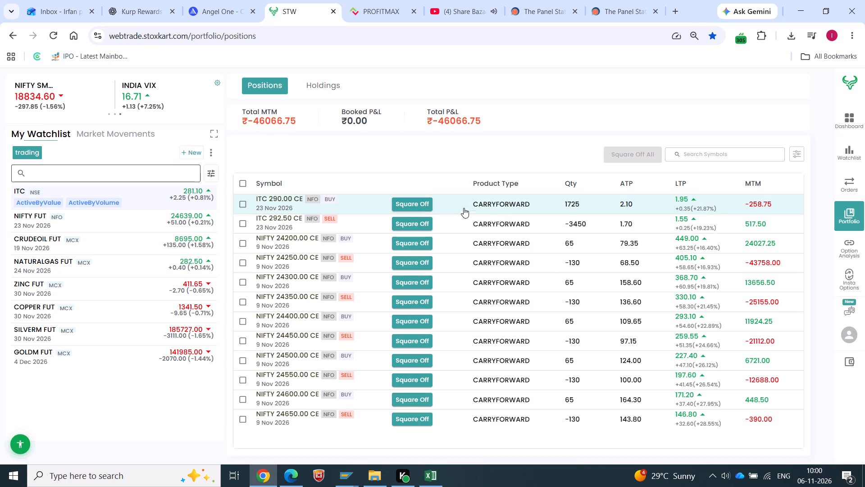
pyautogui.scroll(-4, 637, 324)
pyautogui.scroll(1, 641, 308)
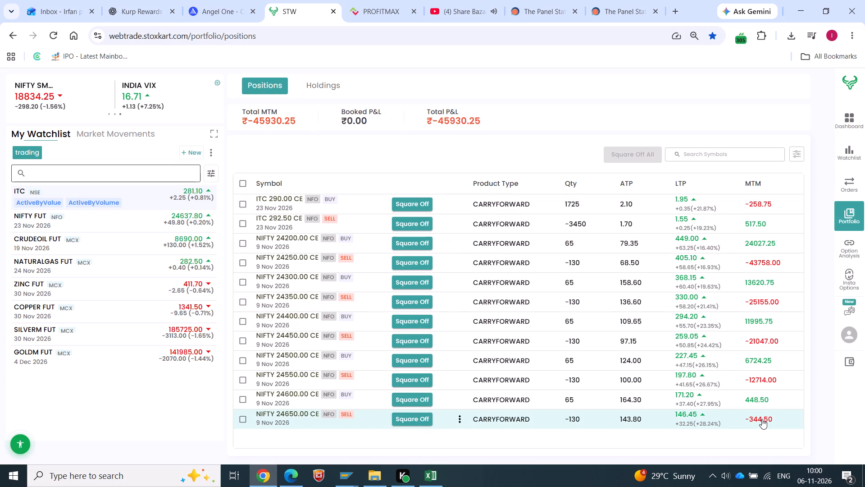
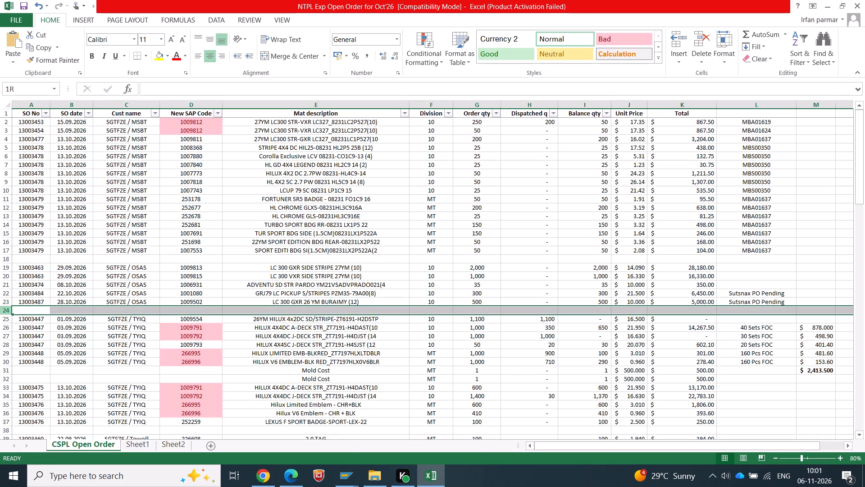
# Insert two blank rows at row 24, between the SGTFZE / OSAS and SGTFZE / TYIQ order blocks.
pyautogui.rightClick(5, 310)
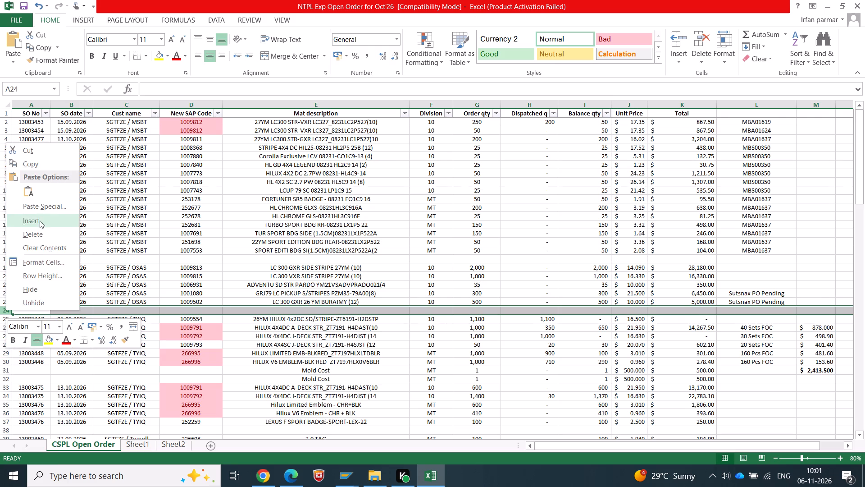
pyautogui.click(40, 221)
pyautogui.press('F4')
pyautogui.click(175, 256)
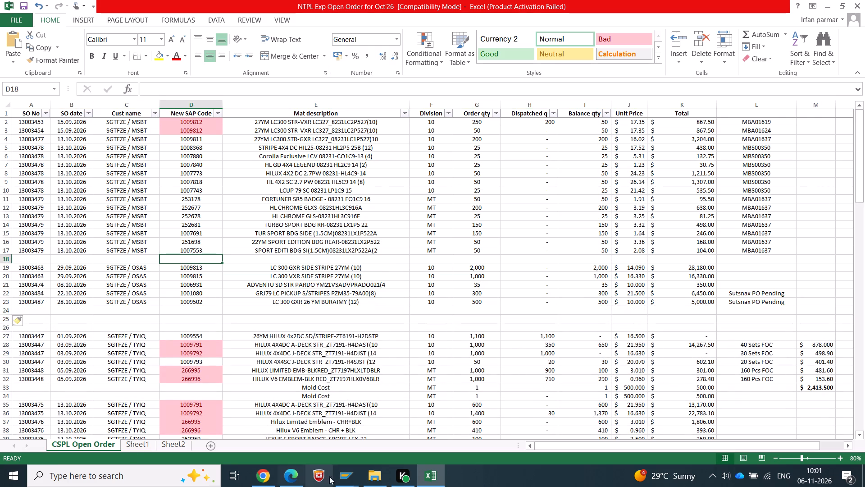
# Switch to the SAP window with the Display Warehouse Stocks of Material list.
pyautogui.click(351, 479)
pyautogui.click(377, 423)
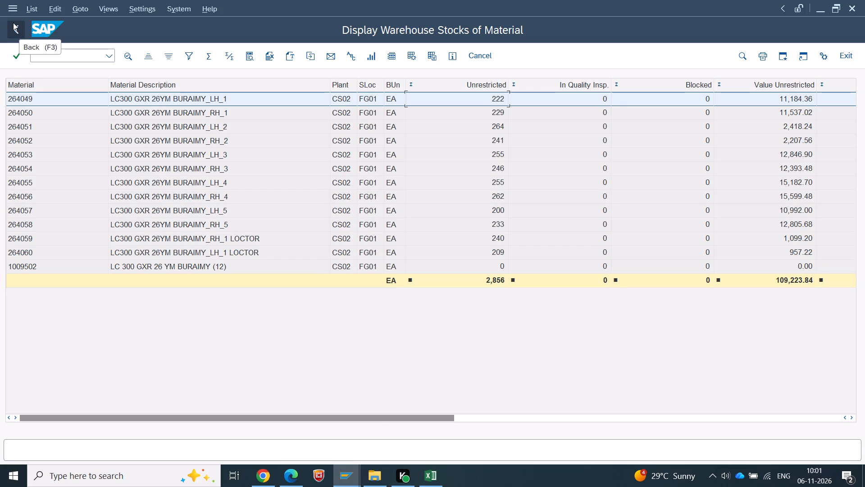
# In the NTPL Exp Open Order workbook in Excel, enter "SO Will raise" as the SO No in rows 24 and 25.
pyautogui.hotkey('alt', 'Tab')
pyautogui.click(31, 312)
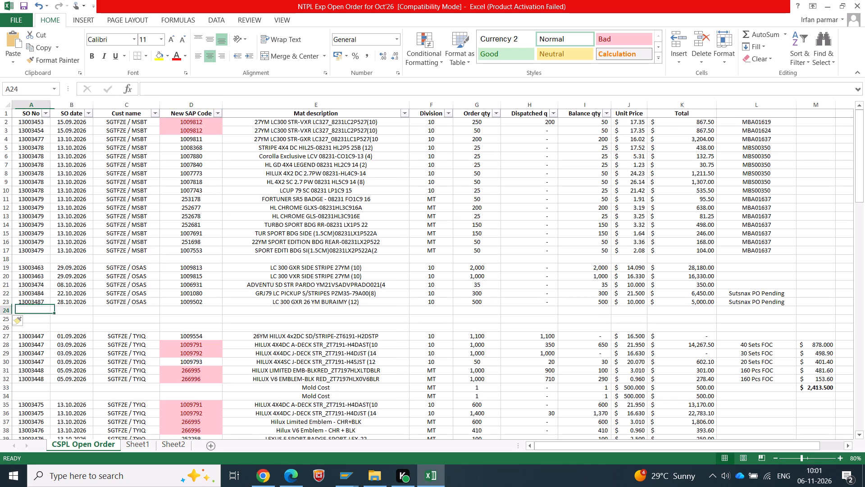
pyautogui.write('SO Will raise')
pyautogui.press('Return')
pyautogui.hotkey('ctrl', 'd')
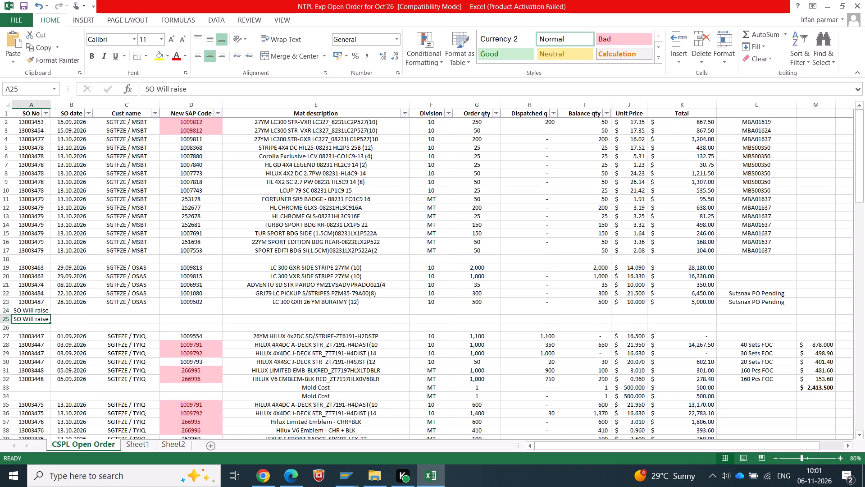
# Fill the customer name SGTFZE / OSAS from row 23 down into rows 24 and 25.
pyautogui.press('Right')
pyautogui.press('Right')
pyautogui.press('Up')
pyautogui.press('Up')
pyautogui.hotkey('shift', 'Down')
pyautogui.hotkey('shift', 'Down')
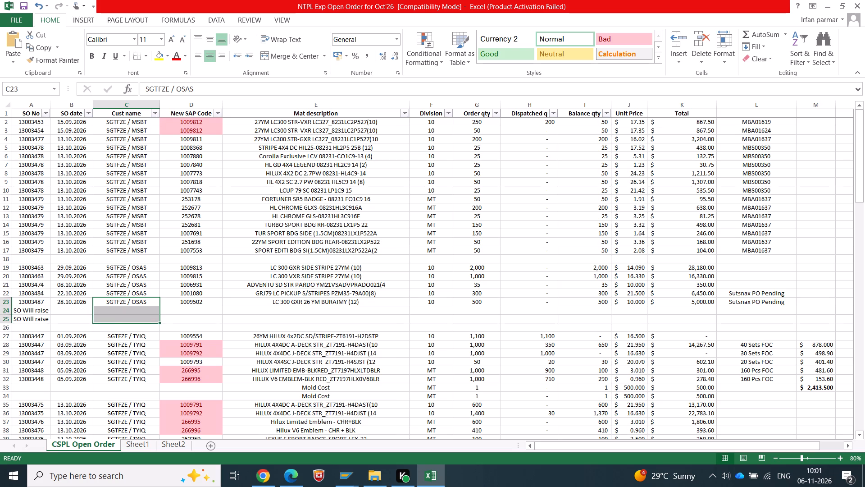
pyautogui.hotkey('ctrl', 'd')
# Open the Master File for After Market Customer1 workbook from the Stock & Master FIle of AM folder inside Model Photos.
pyautogui.press('Right')
pyautogui.press('Down')
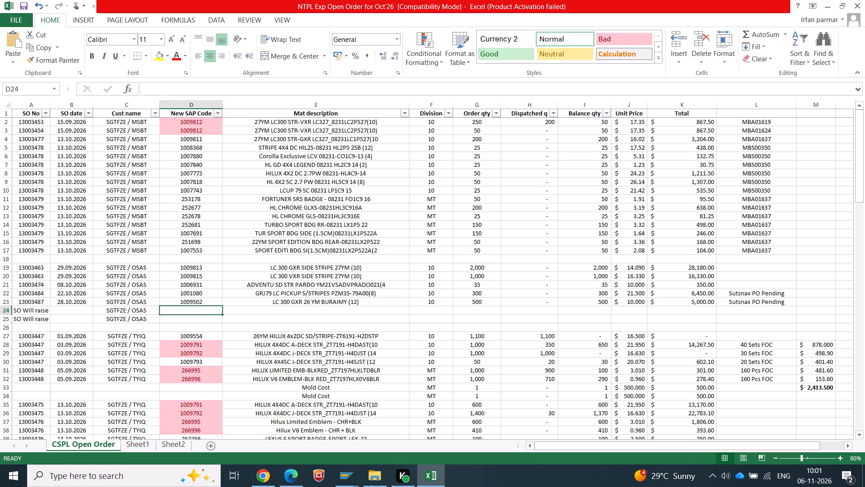
pyautogui.click(365, 479)
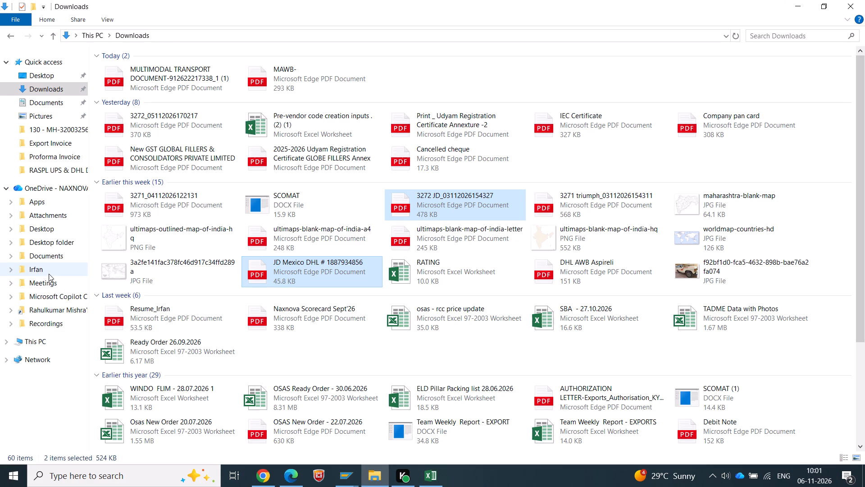
pyautogui.click(42, 272)
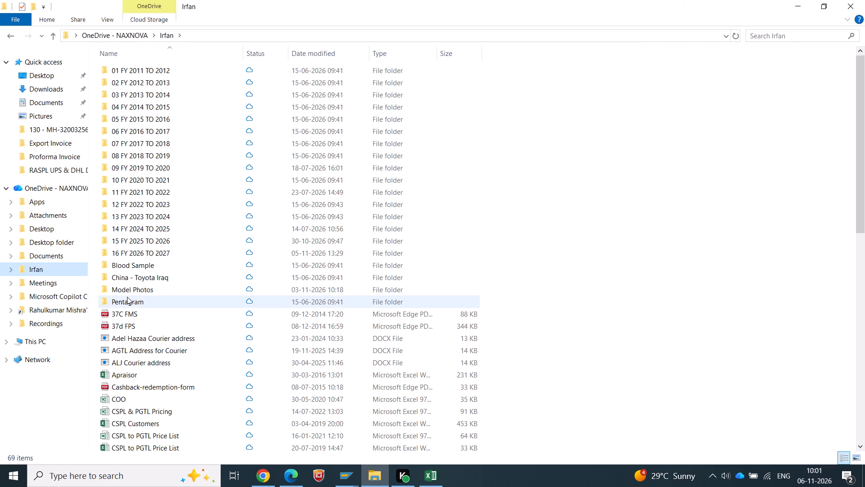
pyautogui.doubleClick(125, 293)
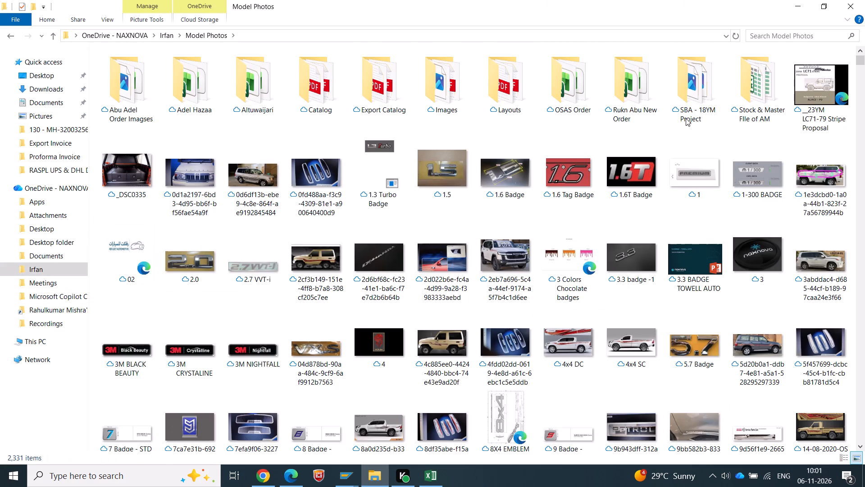
pyautogui.doubleClick(751, 96)
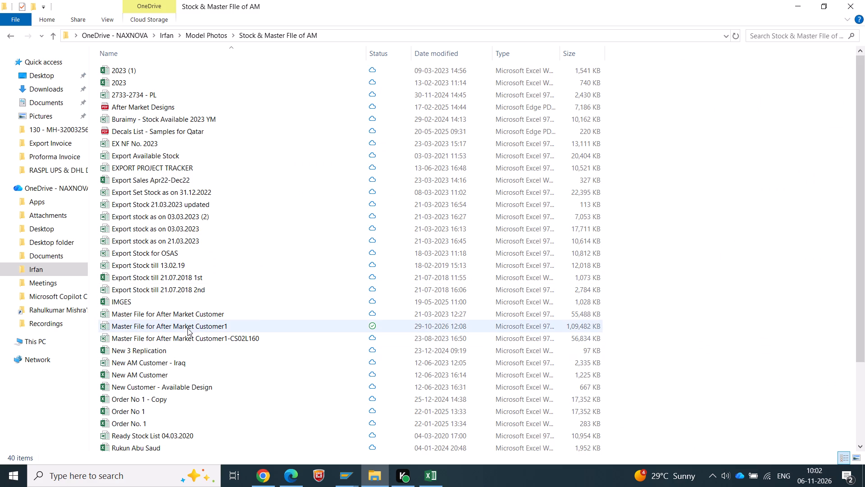
pyautogui.doubleClick(187, 328)
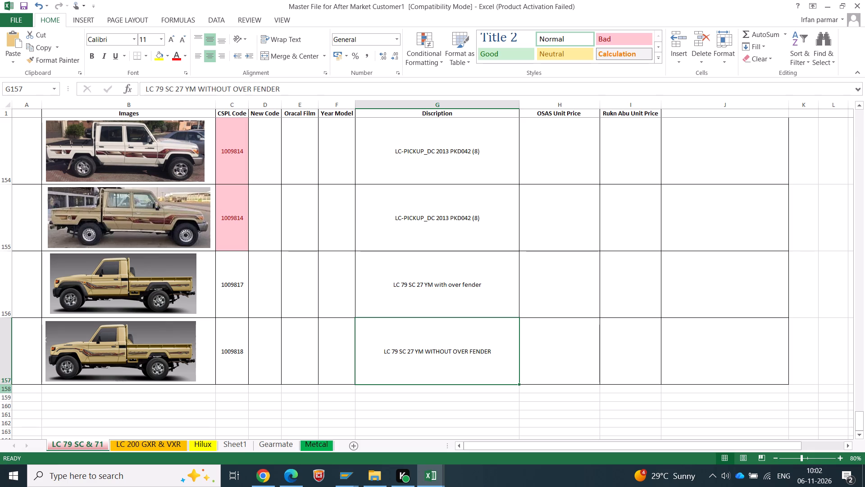
# Copy code 1009818 from the master file and paste it as a value into row 24's New SAP Code cell in the open order workbook.
pyautogui.click(241, 353)
pyautogui.hotkey('ctrl', 'c')
pyautogui.hotkey('alt', 'Tab')
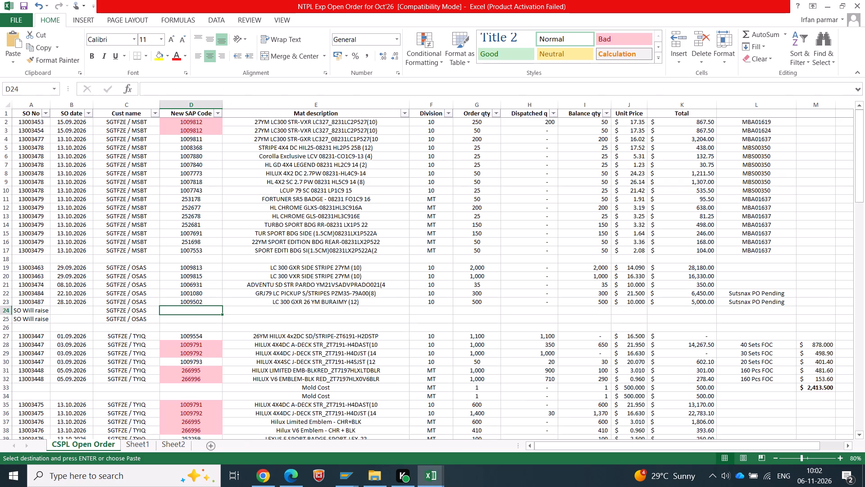
pyautogui.rightClick(194, 307)
pyautogui.rightClick(193, 312)
pyautogui.click(228, 130)
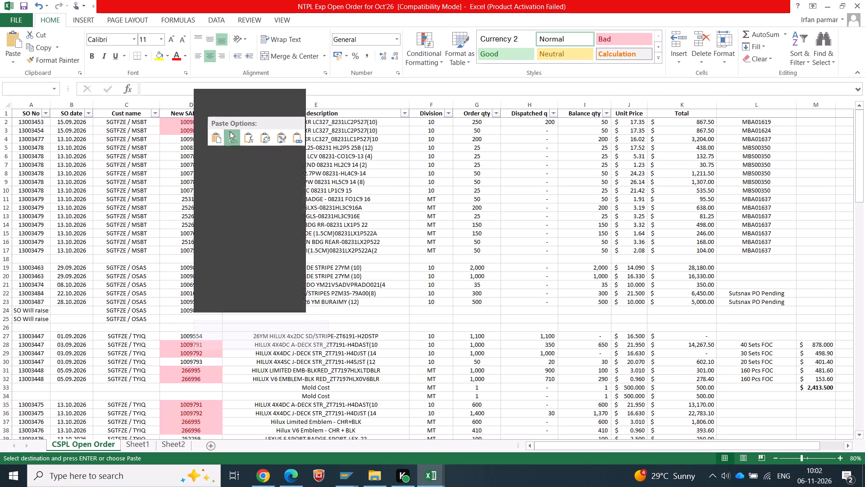
# Copy the description LC 79 SC 27 YM WITHOUT OVER FENDER from the master file as a value into row 24's Mat description.
pyautogui.hotkey('alt', 'Tab')
pyautogui.hotkey('alt', 'Tab')
pyautogui.hotkey('alt', 'Tab')
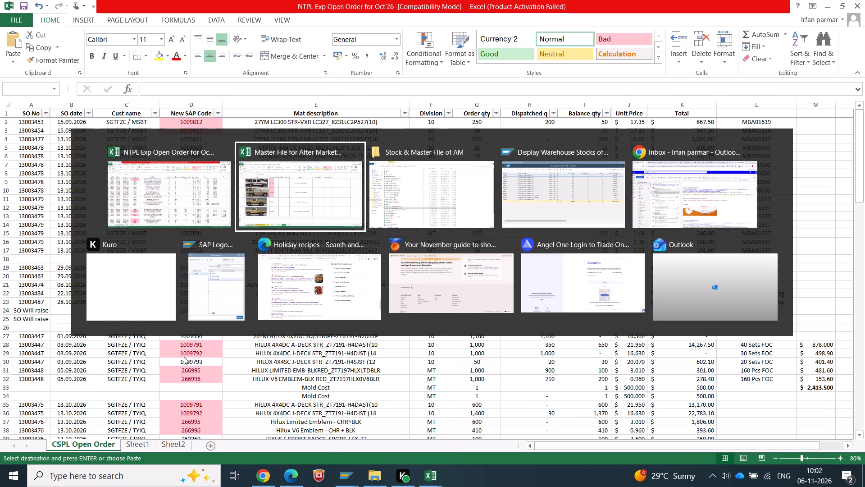
pyautogui.click(374, 349)
pyautogui.hotkey('ctrl', 'c')
pyautogui.hotkey('alt', 'Tab')
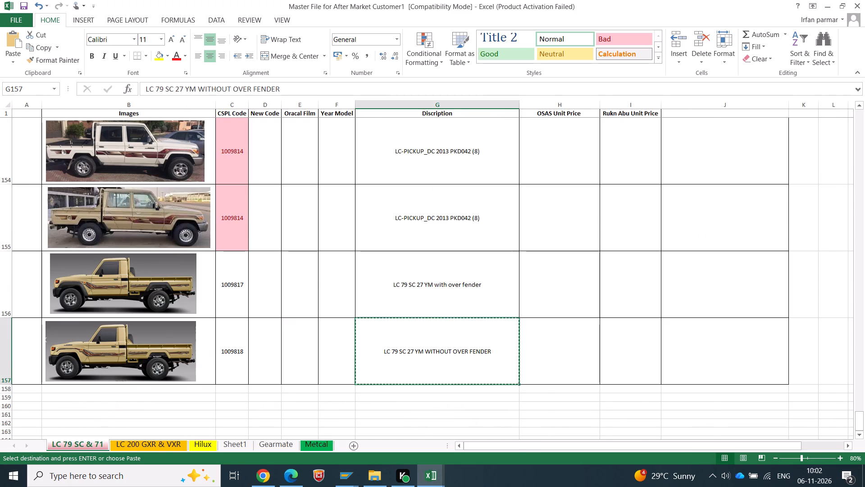
pyautogui.rightClick(275, 310)
pyautogui.click(312, 142)
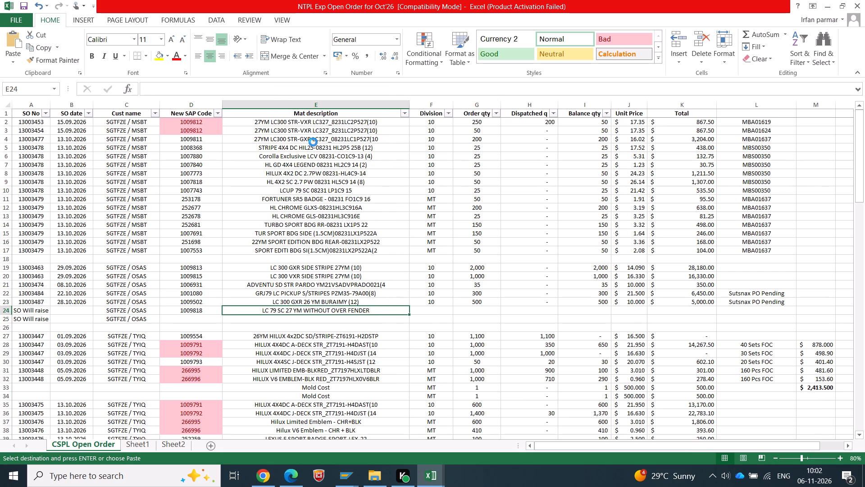
# Fill row 24's division 10, order quantity 500, dispatched quantity and balance quantity down from row 23.
pyautogui.click(431, 308)
pyautogui.hotkey('ctrl', 'd')
pyautogui.press('Right')
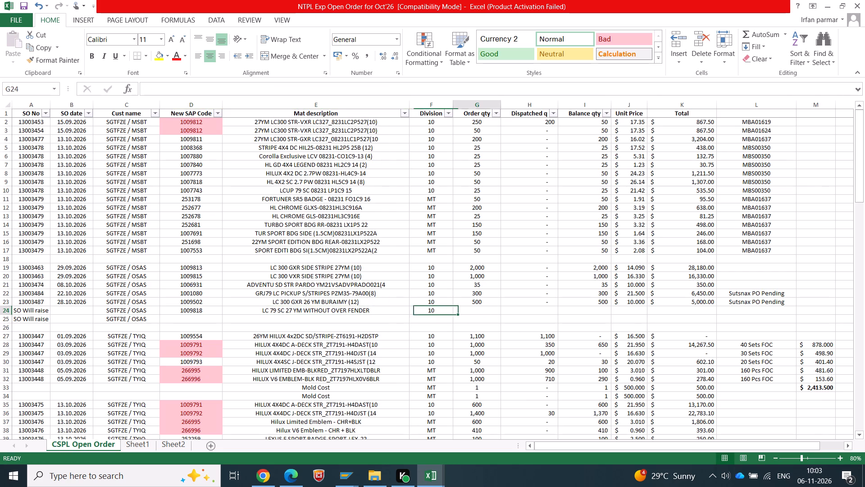
pyautogui.hotkey('shift', 'Right')
pyautogui.hotkey('shift', 'Right')
pyautogui.hotkey('ctrl', 'd')
# Fill row 24's Total formula and the Sutsnax PO Pending remark down from row 23.
pyautogui.press('Right')
pyautogui.press('Right')
pyautogui.press('Right')
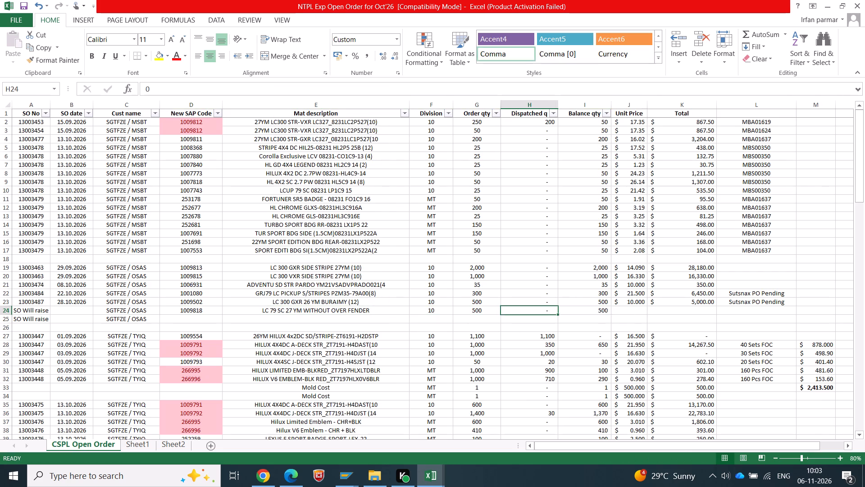
pyautogui.press('Right')
pyautogui.hotkey('ctrl', 'd')
pyautogui.press('Right')
pyautogui.hotkey('ctrl', 'd')
# Copy code 1009817 from the master file and paste it as a value into row 25's New SAP Code cell in the open order workbook.
pyautogui.press('Down')
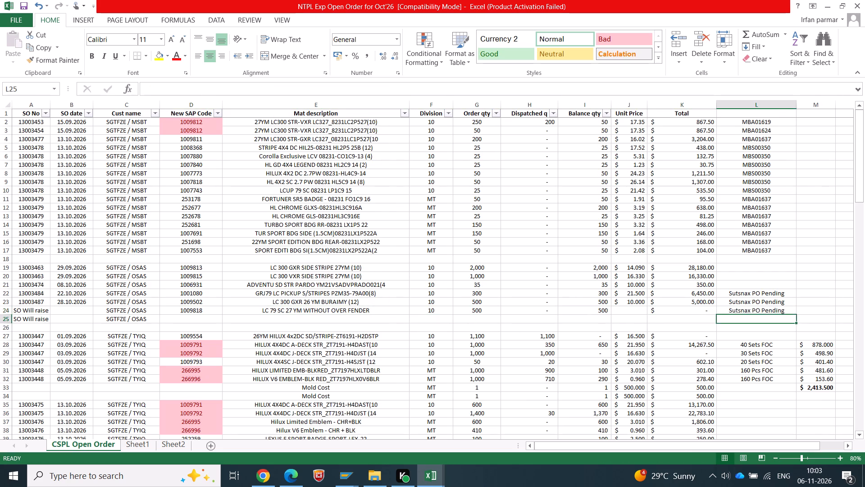
pyautogui.press('Left')
pyautogui.press('Left')
pyautogui.press('Left')
pyautogui.press('Left')
pyautogui.press('Left')
pyautogui.press('Left')
pyautogui.press('Left')
pyautogui.press('Left')
pyautogui.press('Left')
pyautogui.press('Left')
pyautogui.press('Left')
pyautogui.press('Left')
pyautogui.press('Left')
pyautogui.press('Right')
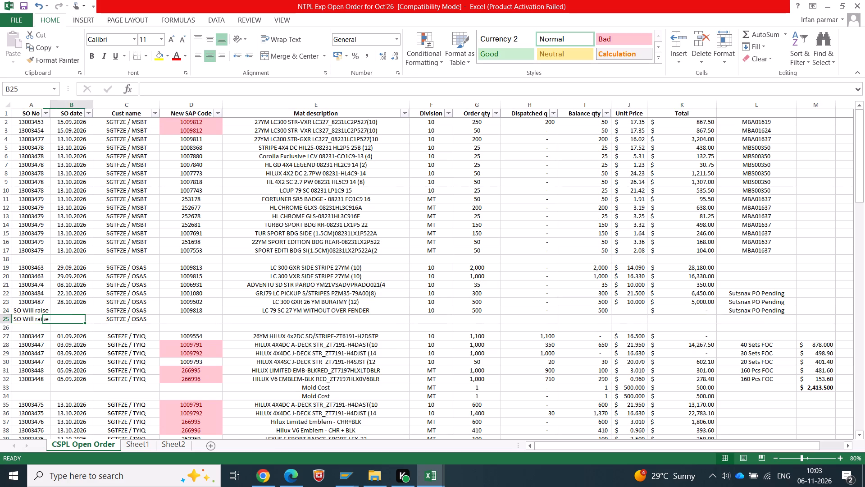
pyautogui.press('Right')
pyautogui.press('Right')
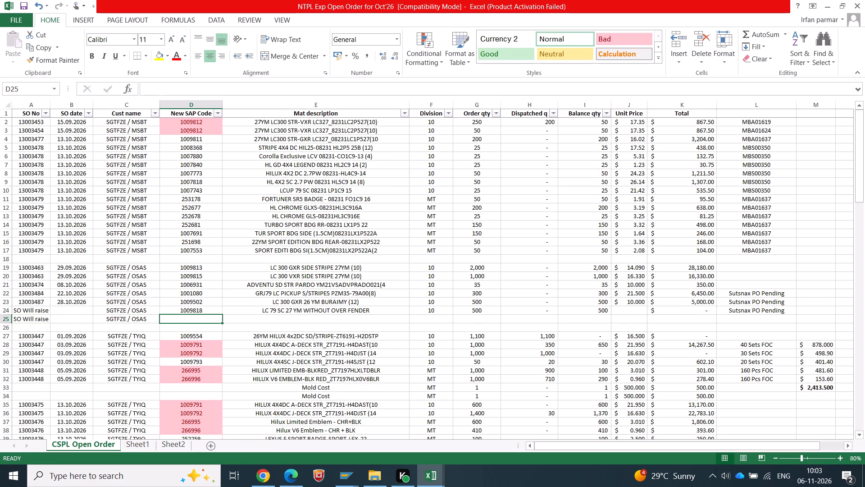
pyautogui.hotkey('alt', 'Tab')
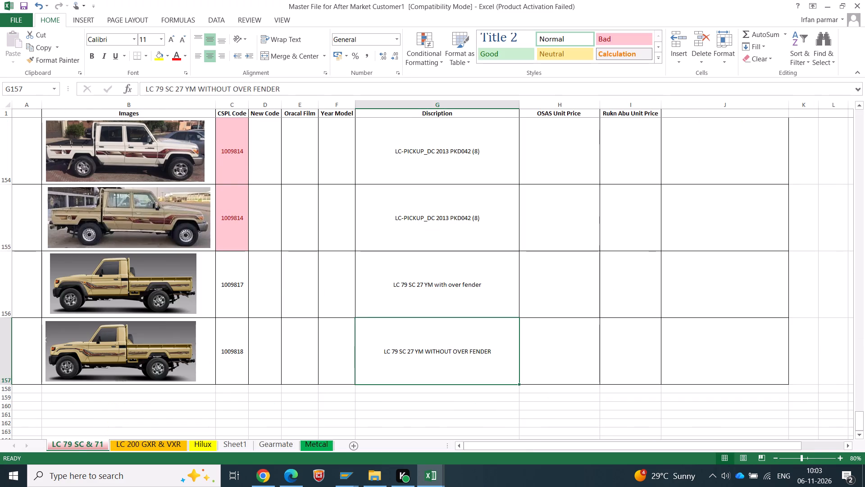
pyautogui.hotkey('alt', 'Tab')
pyautogui.hotkey('alt', 'Tab')
pyautogui.click(232, 280)
pyautogui.hotkey('ctrl', 'c')
pyautogui.hotkey('alt', 'Tab')
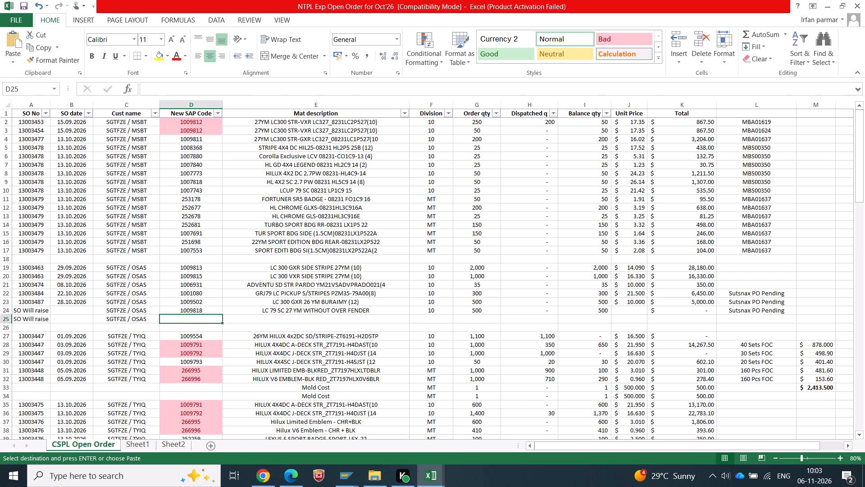
pyautogui.rightClick(188, 321)
pyautogui.rightClick(194, 321)
pyautogui.rightClick(194, 318)
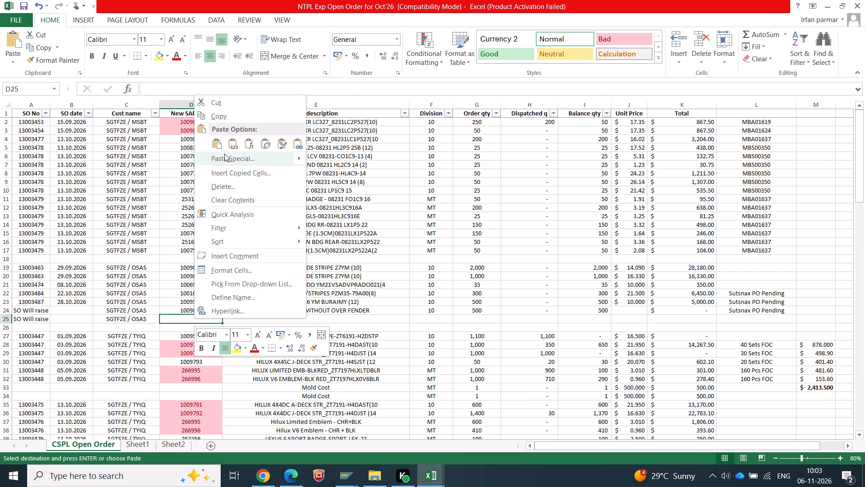
pyautogui.click(230, 143)
# Copy the description LC 79 SC 27 YM with over fender from the master file as a value into row 25's Mat description.
pyautogui.hotkey('alt', 'Tab')
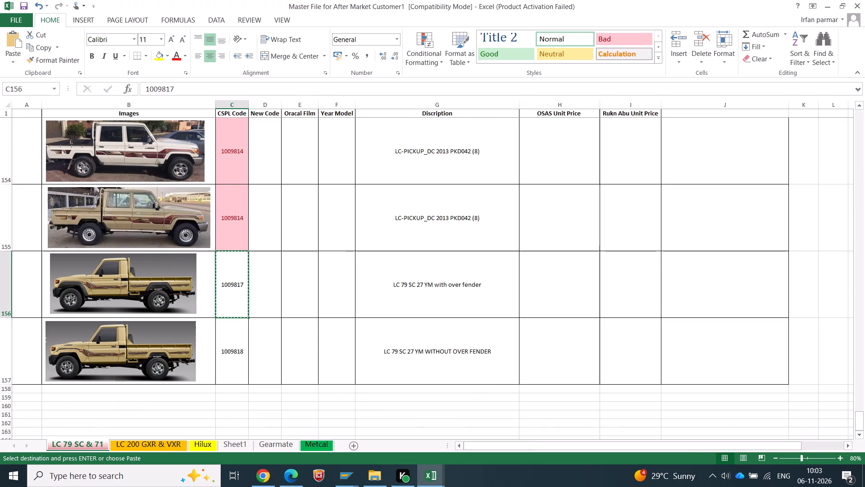
pyautogui.click(436, 281)
pyautogui.hotkey('ctrl', 'c')
pyautogui.hotkey('alt', 'Tab')
pyautogui.rightClick(308, 318)
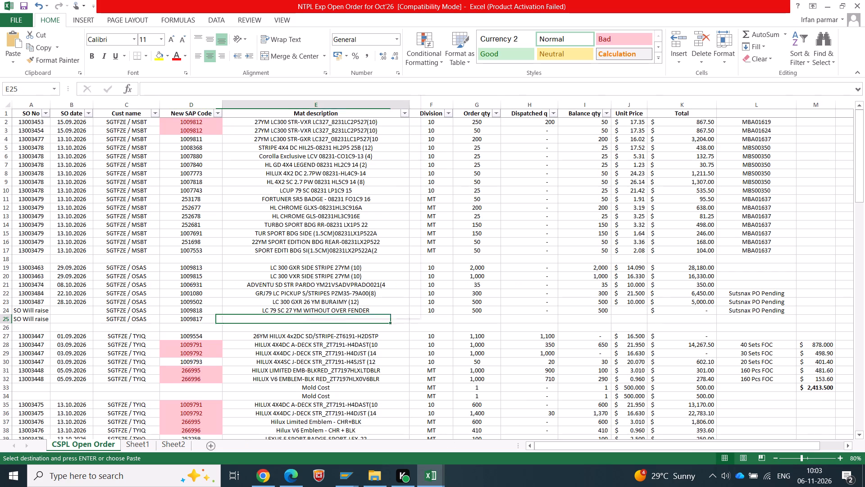
pyautogui.click(349, 142)
# Fill row 25's division, dispatched and balance quantities from row 24, set its order quantity to 300, and save the workbook.
pyautogui.press('Tab')
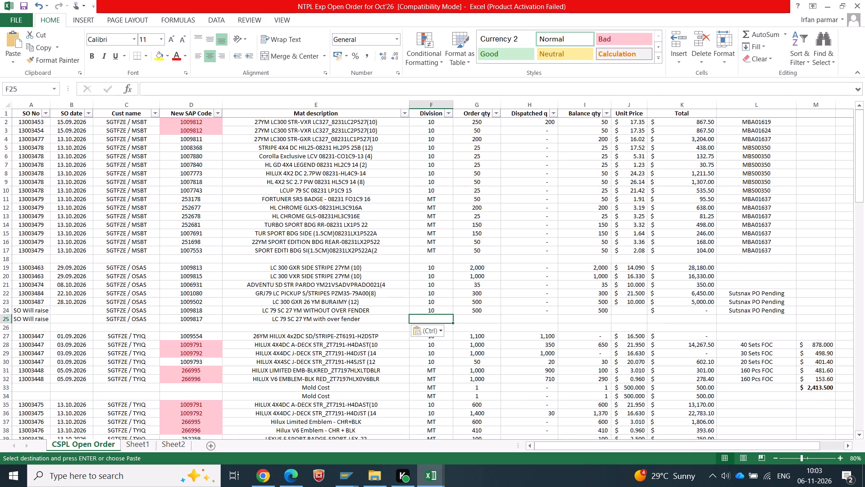
pyautogui.hotkey('shift', 'Right')
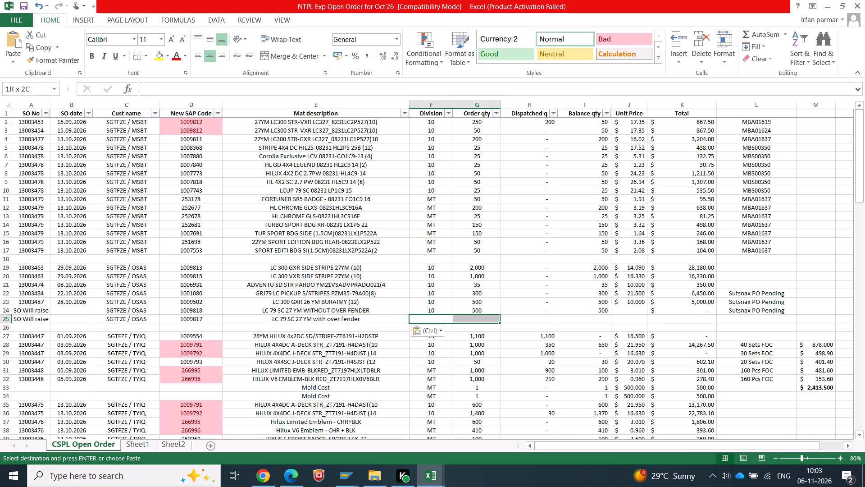
pyautogui.hotkey('shift', 'Right')
pyautogui.hotkey('shift', 'Right')
pyautogui.hotkey('ctrl', 'd')
pyautogui.press('Right')
pyautogui.write('300')
pyautogui.press('Tab')
pyautogui.hotkey('ctrl', 's')
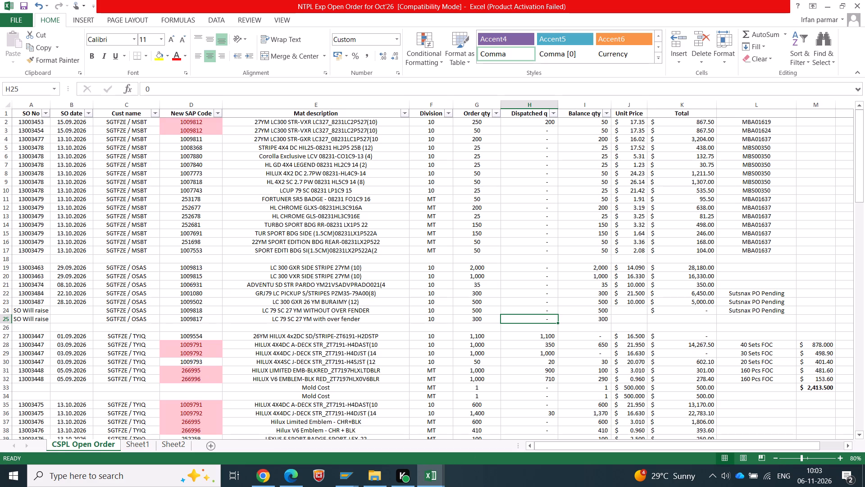
# Fill the Sutsnax PO Pending remark and the Total formula from row 24 down into row 25.
pyautogui.click(742, 322)
pyautogui.hotkey('ctrl', 'd')
pyautogui.click(697, 321)
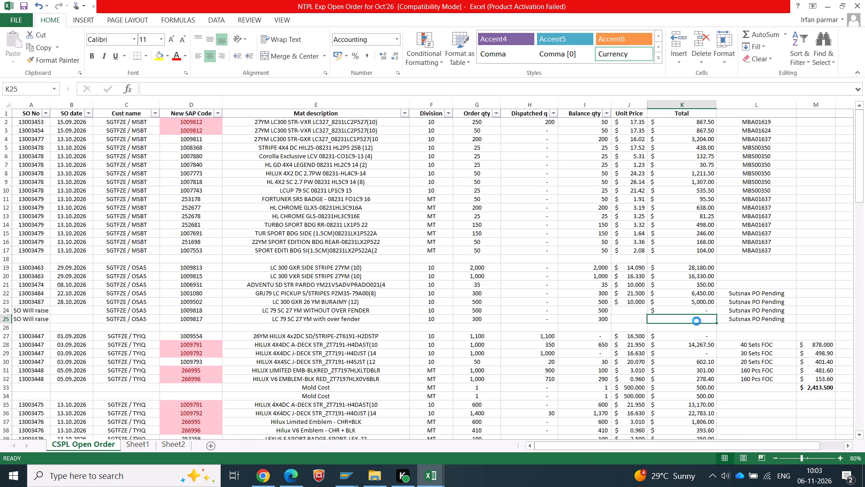
pyautogui.hotkey('ctrl', 'd')
# Save the NTPL Exp Open Order workbook and close it.
pyautogui.click(632, 321)
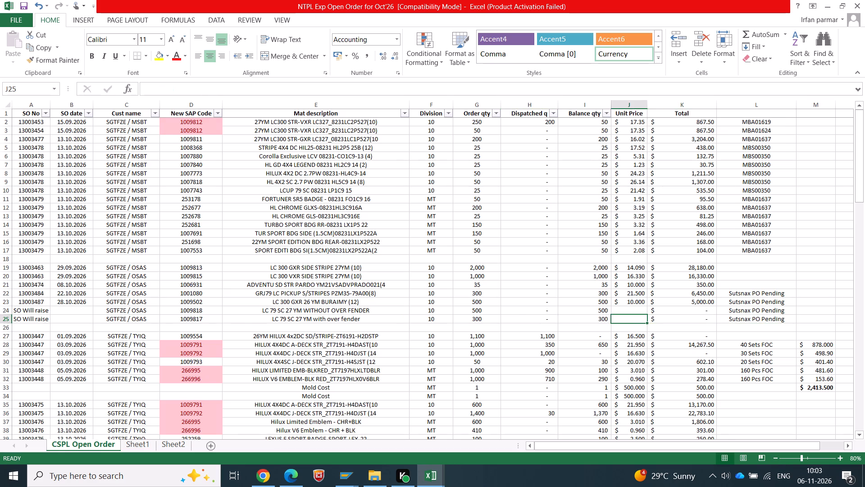
pyautogui.scroll(-18, 624, 335)
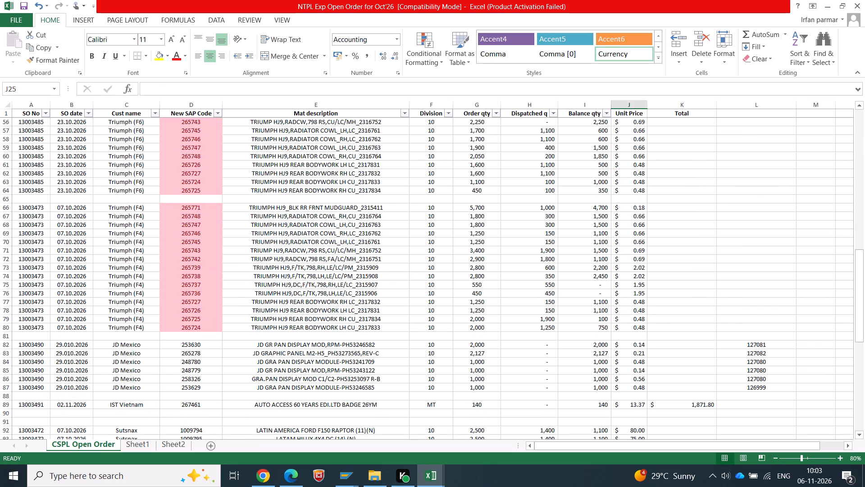
pyautogui.hotkey('ctrl', 's')
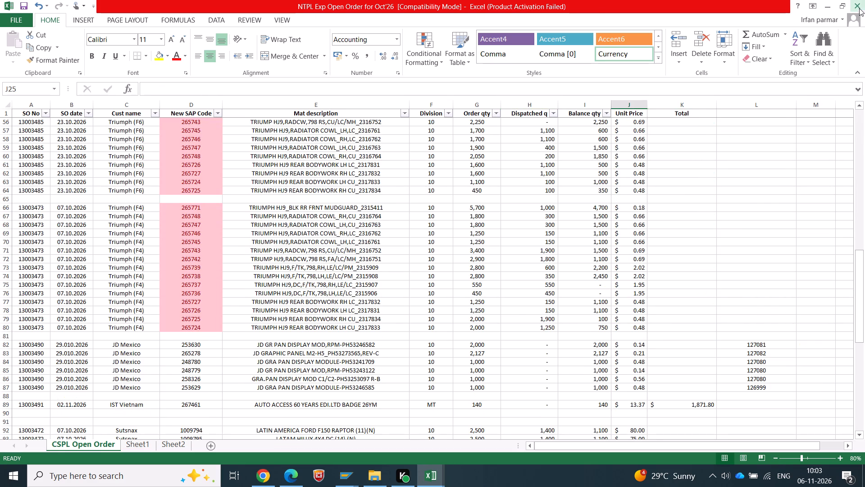
pyautogui.click(860, 6)
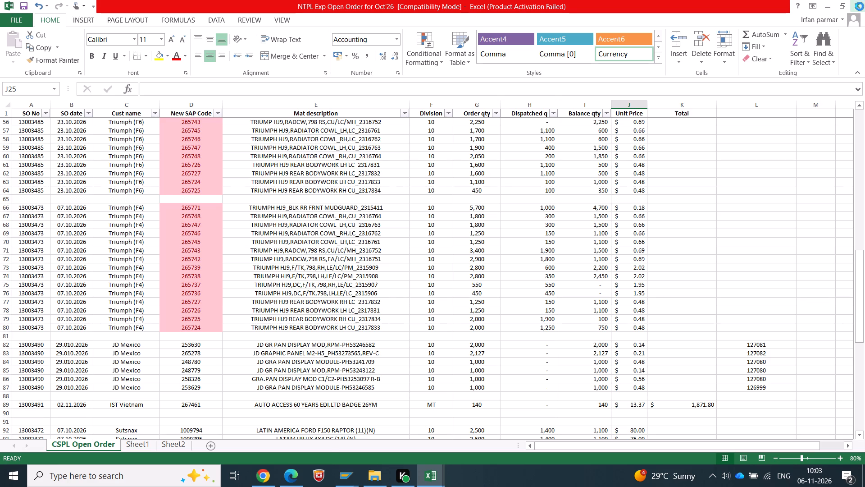
# Duplicate the NTPL Exp Open Order for Oct'26 file on the desktop.
pyautogui.press('super+d')
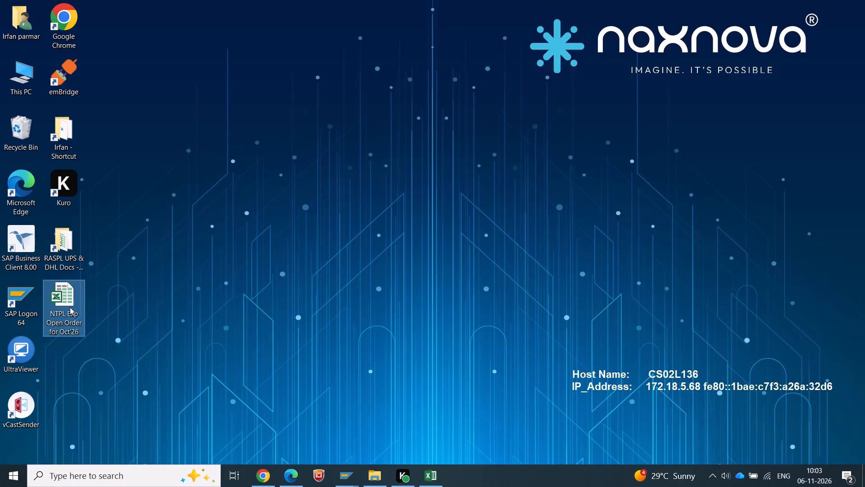
pyautogui.hotkey('ctrl', 'c')
pyautogui.hotkey('ctrl', 'v')
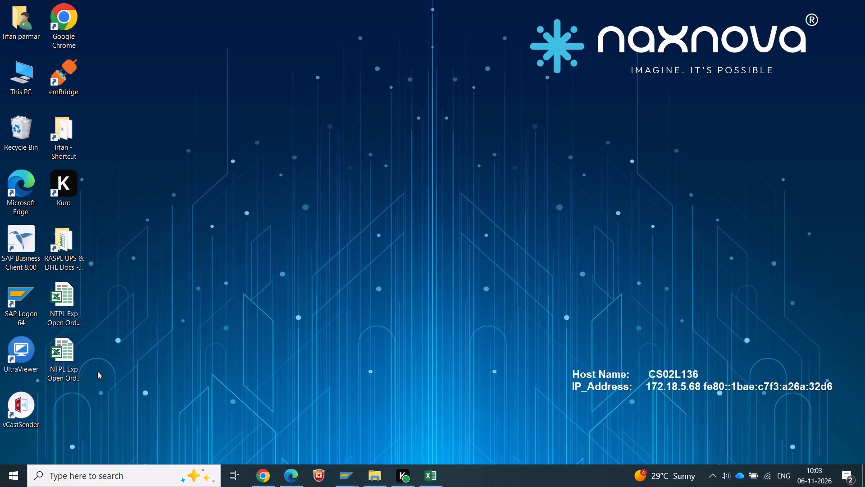
# Rename the copied workbook on the desktop as NTPL Exp Open Order for Nov'26.
pyautogui.click(71, 363)
pyautogui.press('F2')
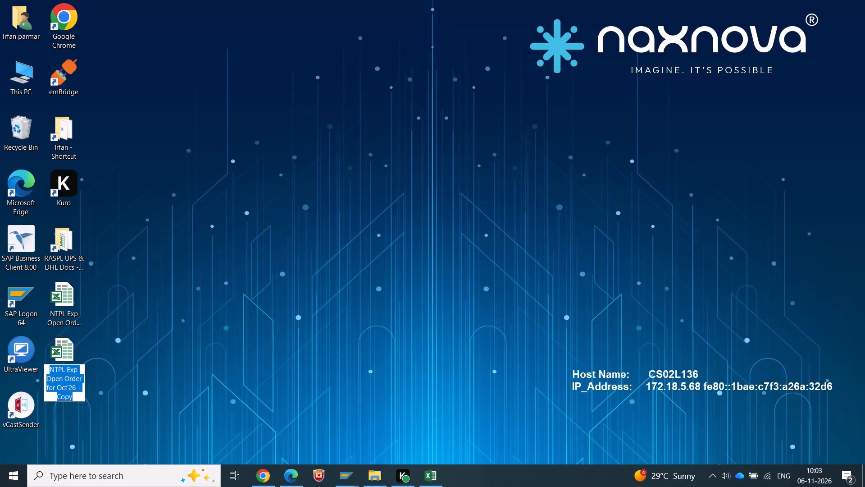
pyautogui.click(67, 390)
pyautogui.hotkey('shift', 'Left')
pyautogui.hotkey('shift', 'Left')
pyautogui.hotkey('shift', 'Left')
pyautogui.write('Noc')
pyautogui.press('Down')
pyautogui.press('Right')
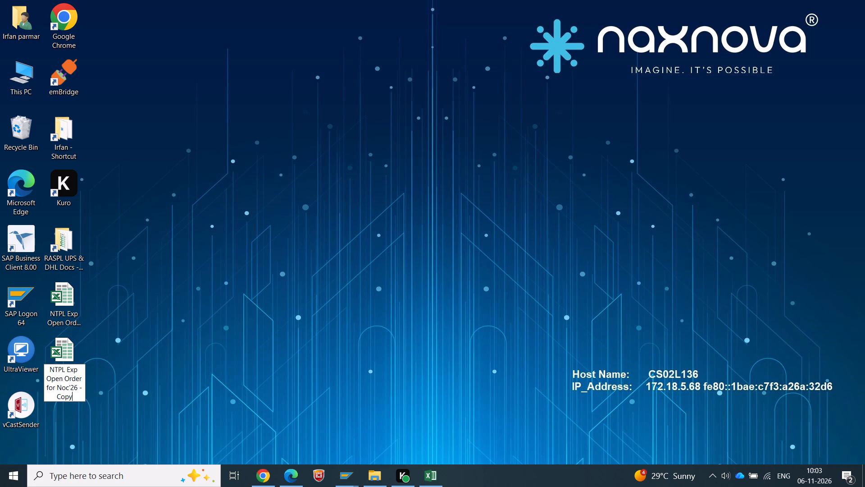
pyautogui.hotkey('shift', 'Left')
pyautogui.hotkey('shift', 'Left')
pyautogui.hotkey('shift', 'Left')
pyautogui.hotkey('shift', 'Left')
pyautogui.press('BackSpace')
pyautogui.press('BackSpace')
pyautogui.press('BackSpace')
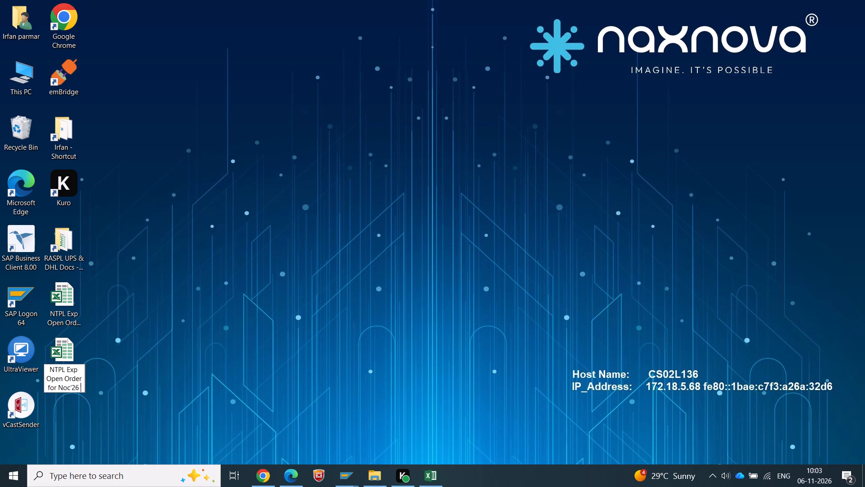
pyautogui.press('BackSpace')
pyautogui.click(174, 353)
pyautogui.rightClick(63, 386)
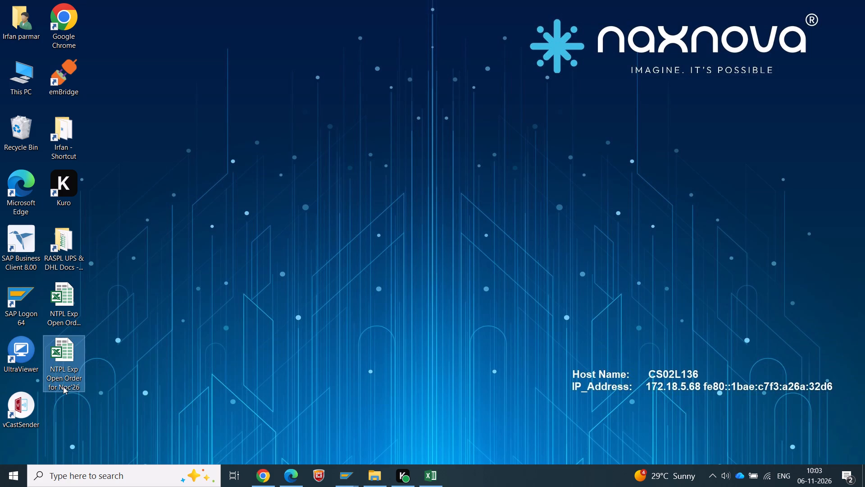
pyautogui.click(123, 364)
pyautogui.click(70, 387)
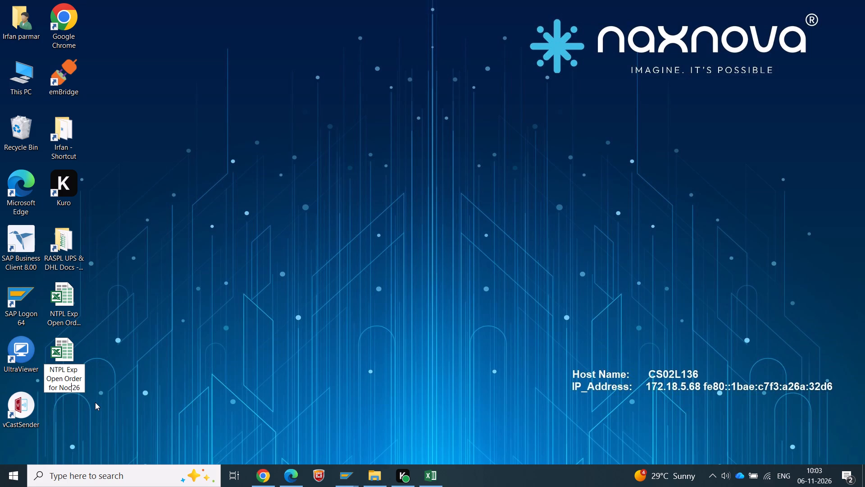
pyautogui.press('BackSpace')
pyautogui.press('v')
pyautogui.click(253, 333)
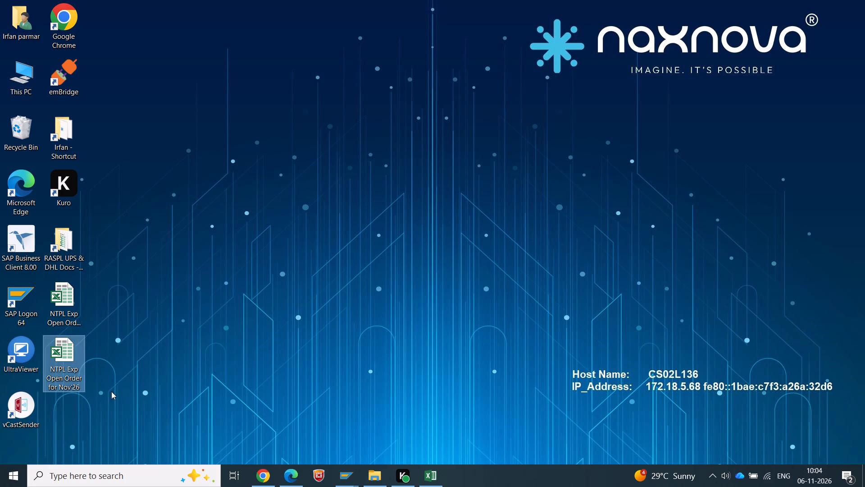
pyautogui.doubleClick(72, 366)
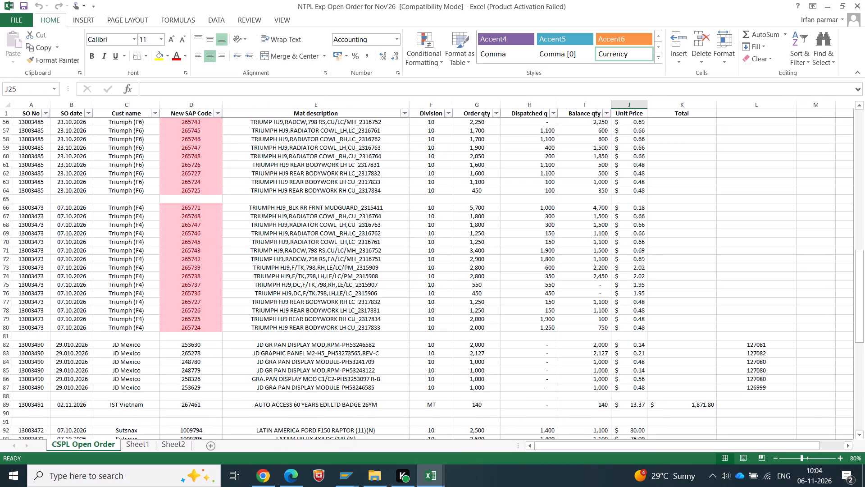
pyautogui.click(278, 315)
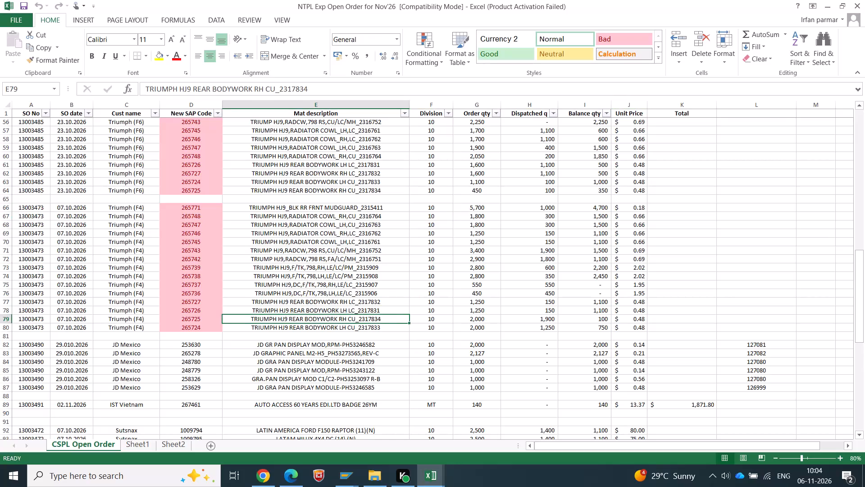
pyautogui.click(168, 445)
pyautogui.rightClick(173, 449)
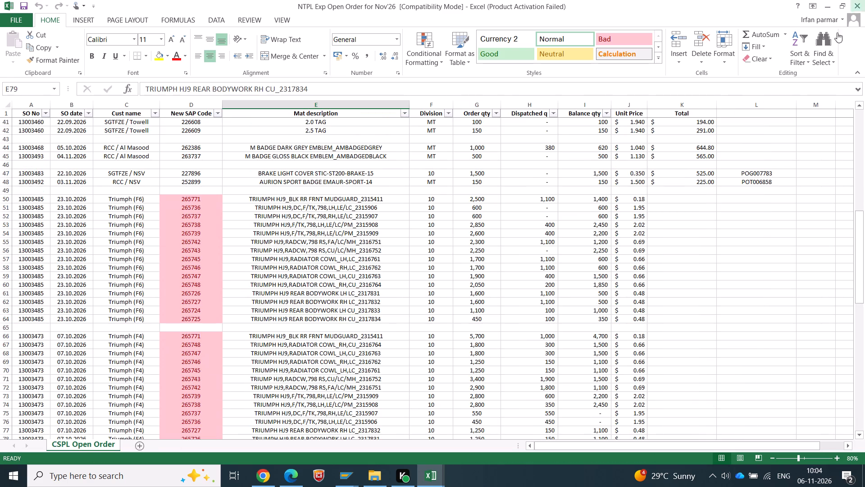
pyautogui.scroll(20, 749, 123)
pyautogui.scroll(4, 749, 123)
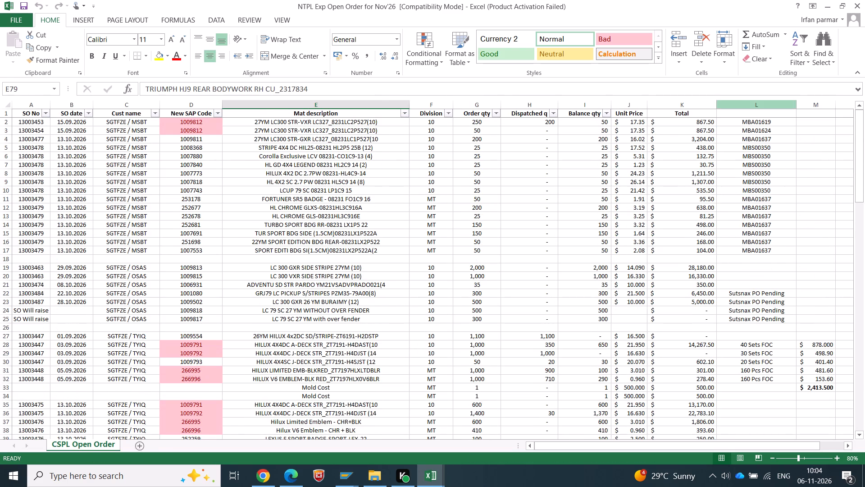
pyautogui.moveTo(747, 98); pyautogui.dragTo(758, 98)
pyautogui.moveTo(750, 102); pyautogui.dragTo(864, 115)
pyautogui.rightClick(659, 107)
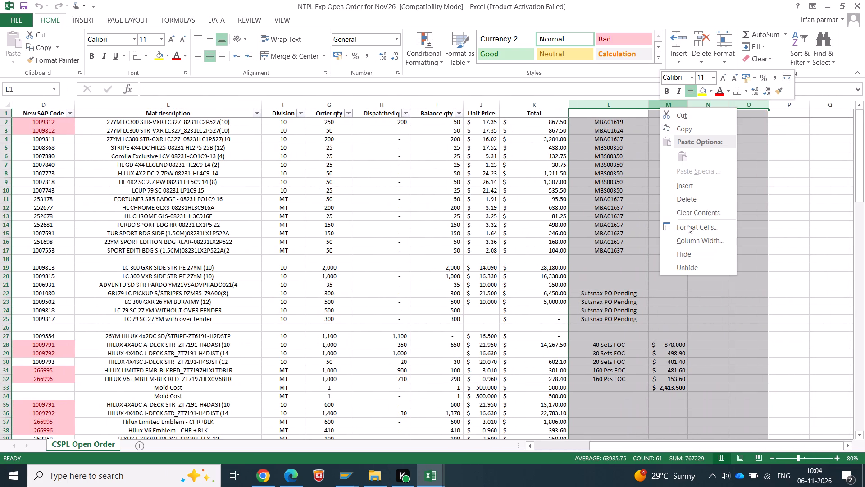
pyautogui.click(688, 198)
pyautogui.click(636, 266)
# Delete rows 111 to 127, which contain the list of dollar amounts below the grand totals.
pyautogui.scroll(-9, 626, 272)
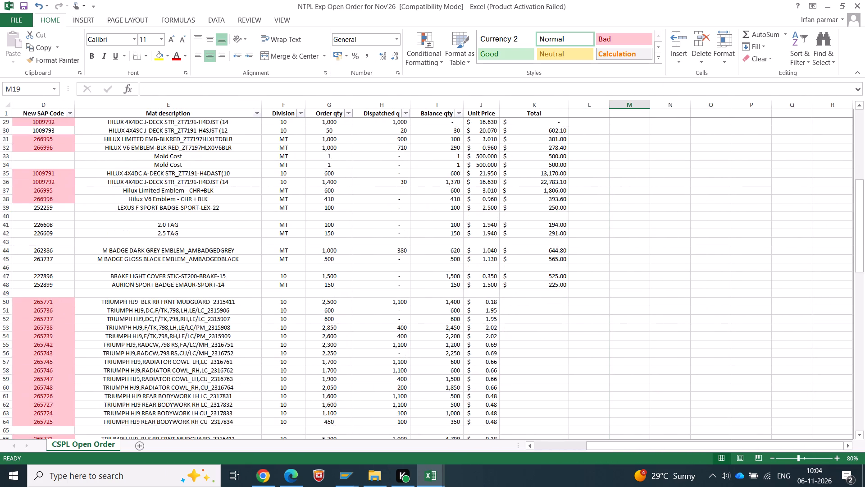
pyautogui.scroll(-19, 605, 245)
pyautogui.scroll(8, 602, 234)
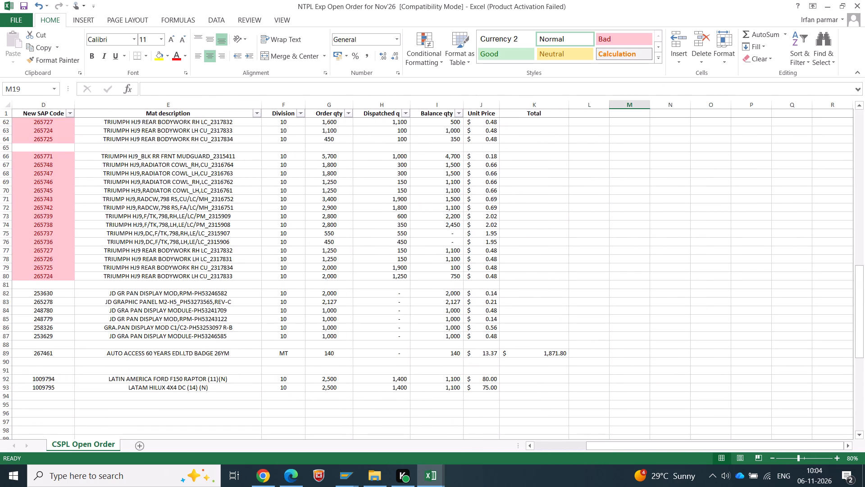
pyautogui.scroll(-4, 629, 401)
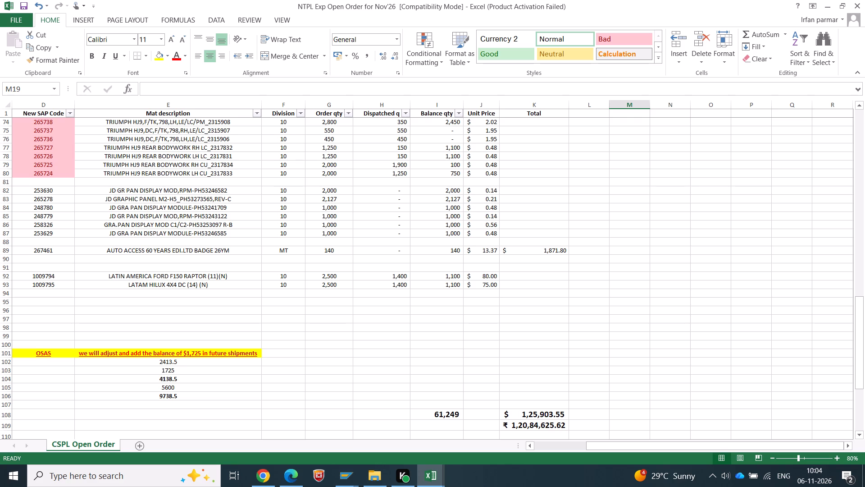
pyautogui.scroll(-2, 601, 368)
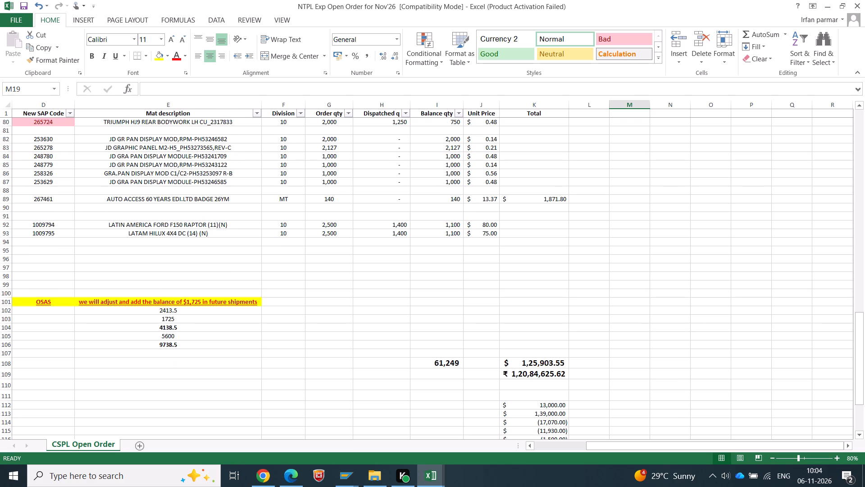
pyautogui.scroll(-3, 601, 369)
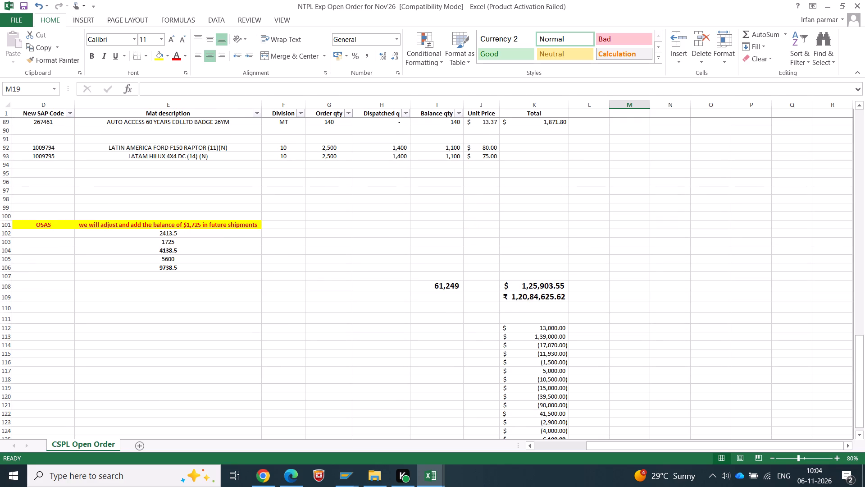
pyautogui.click(5, 322)
pyautogui.moveTo(6, 320); pyautogui.dragTo(35, 486)
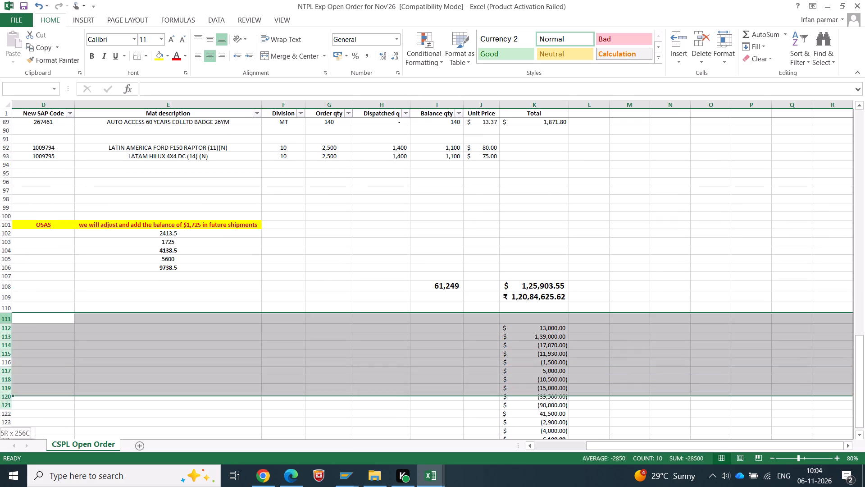
pyautogui.moveTo(35, 486); pyautogui.dragTo(44, 468)
pyautogui.rightClick(23, 391)
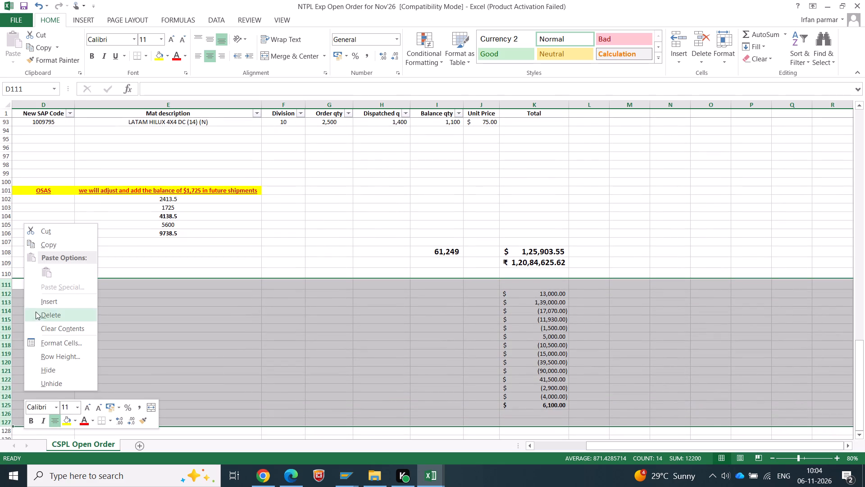
pyautogui.click(36, 312)
pyautogui.click(310, 237)
# Copy the SAP code 1009817 of the LC 79 SC 27 YM with over fender item in row 25.
pyautogui.scroll(14, 305, 238)
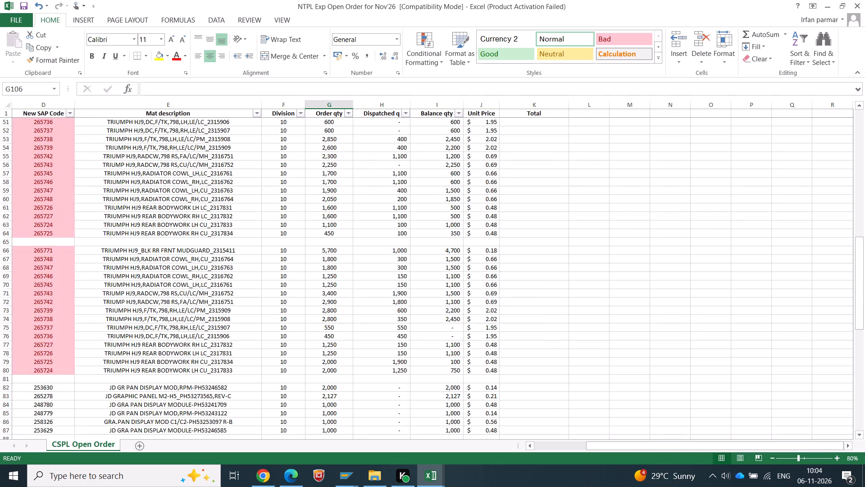
pyautogui.scroll(19, 312, 240)
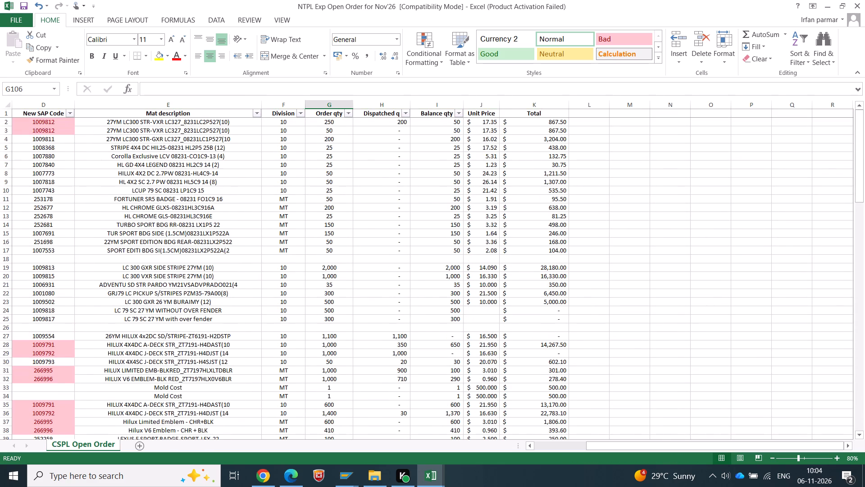
pyautogui.moveTo(664, 446); pyautogui.dragTo(487, 429)
pyautogui.scroll(-4, 490, 354)
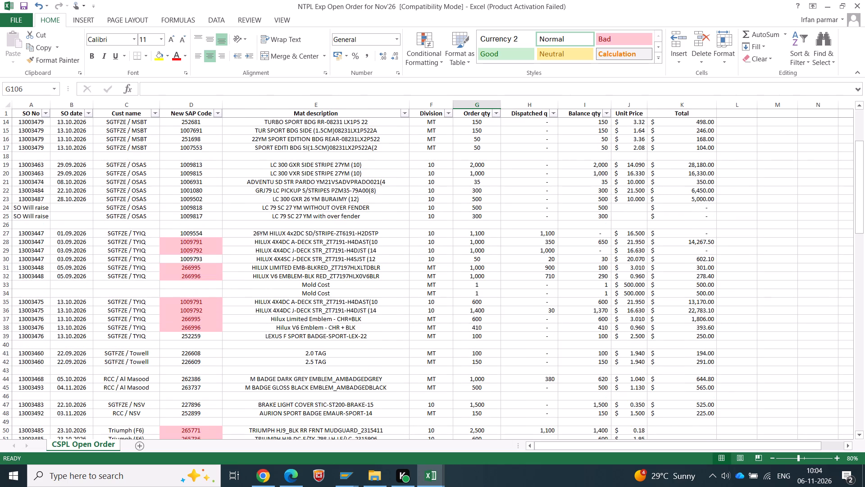
pyautogui.click(200, 207)
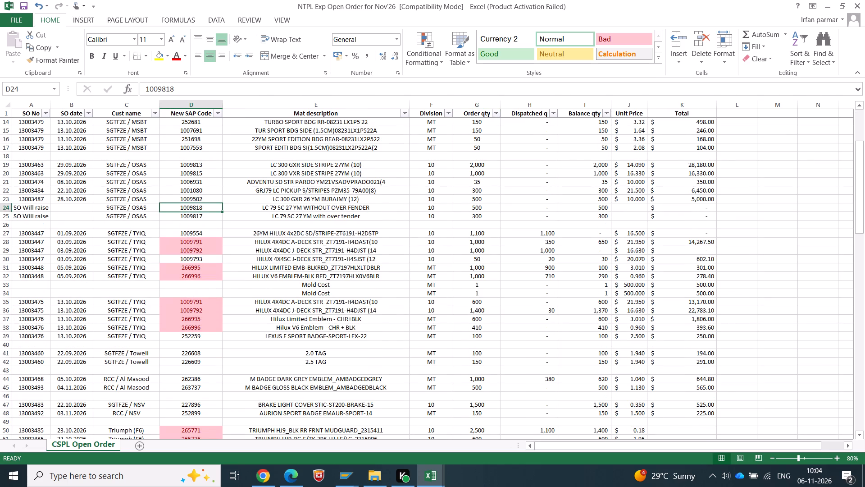
pyautogui.click(201, 216)
pyautogui.hotkey('ctrl', 'c')
# Switch to SAP, leave the warehouse stocks display and open the zsostatus transaction.
pyautogui.click(336, 476)
pyautogui.click(360, 443)
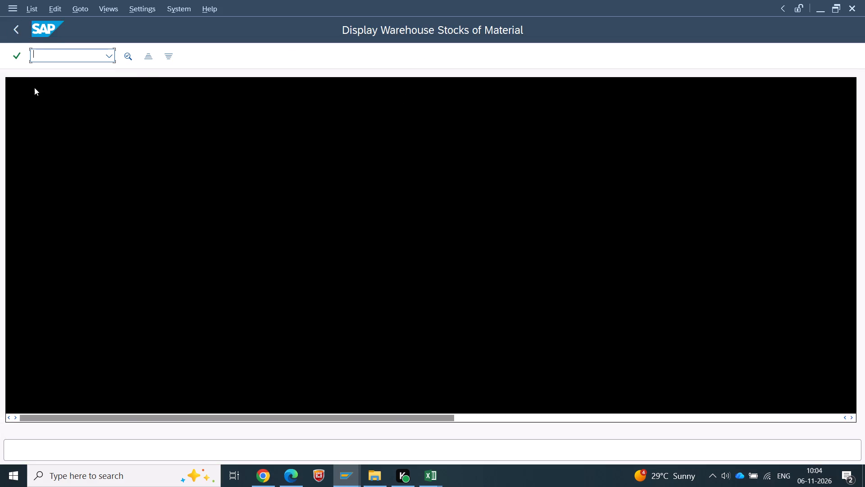
pyautogui.click(19, 28)
pyautogui.click(19, 28)
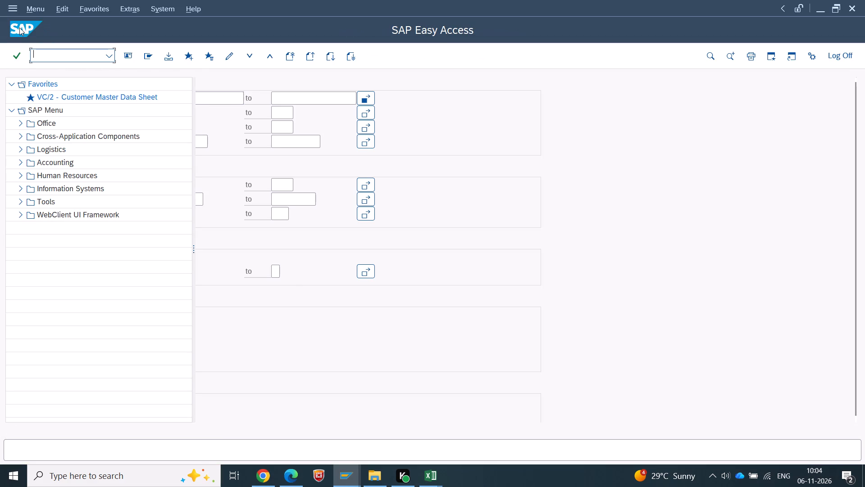
pyautogui.write('zsost')
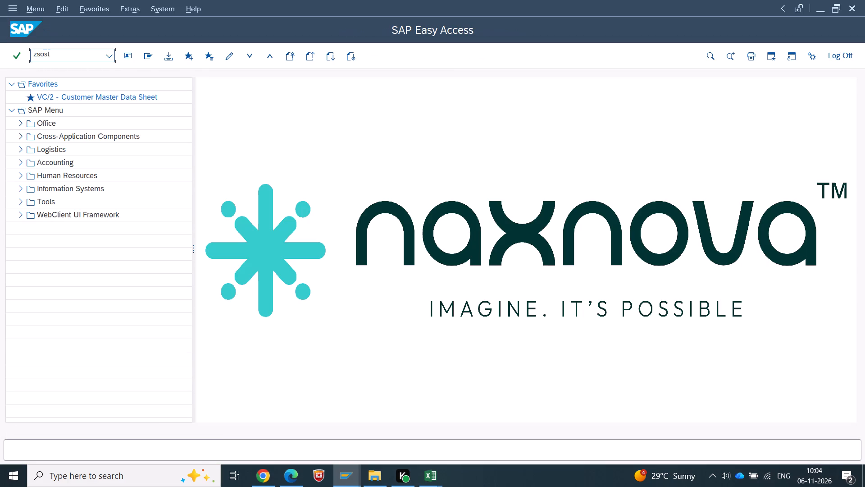
pyautogui.write('atus')
pyautogui.press('Return')
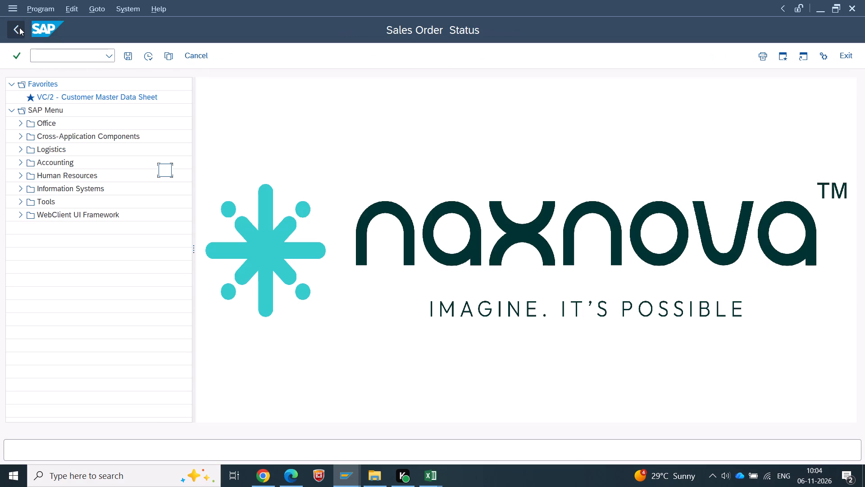
# Run the detailed Sales Order Status report for material number 1009817 and examine its order quantities, rates and PO details.
pyautogui.click(182, 209)
pyautogui.hotkey('ctrl', 'v')
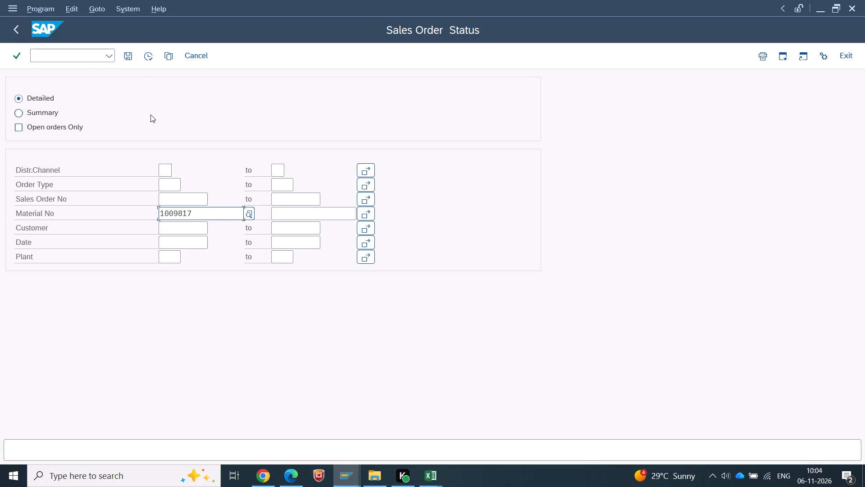
pyautogui.click(148, 51)
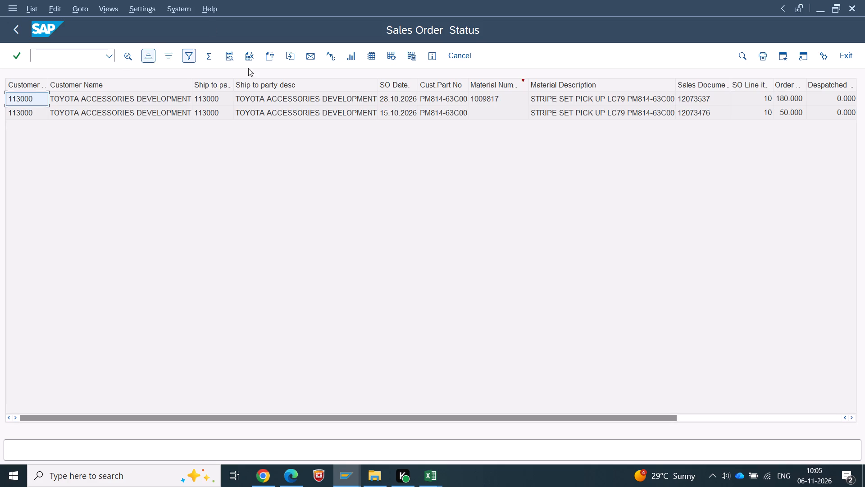
pyautogui.scroll(-1, 554, 88)
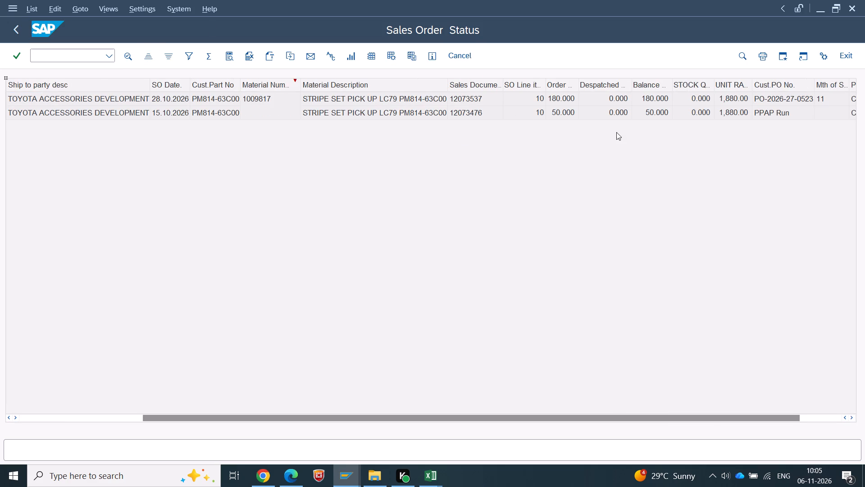
# Apply the EXPORT ZSOSTATUS layout to the Sales Order Status report and examine the order, balance and rate columns.
pyautogui.scroll(-2, 607, 116)
pyautogui.scroll(8, 426, 111)
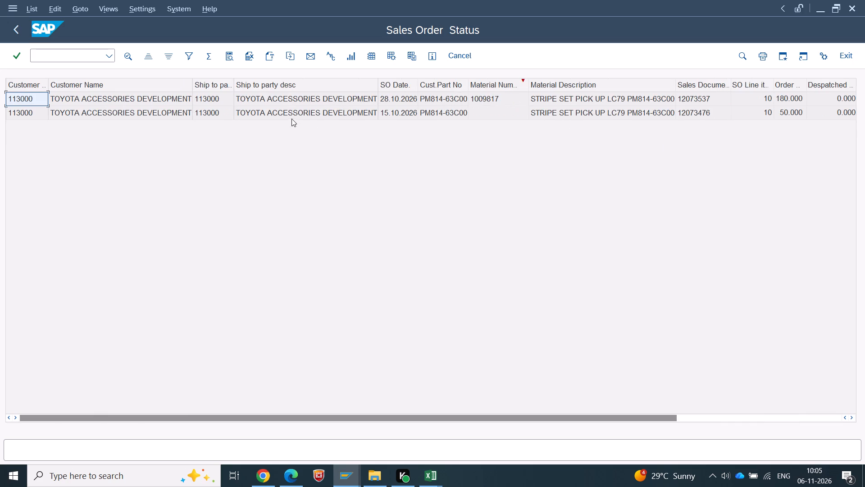
pyautogui.scroll(6, 296, 122)
pyautogui.scroll(-1, 299, 120)
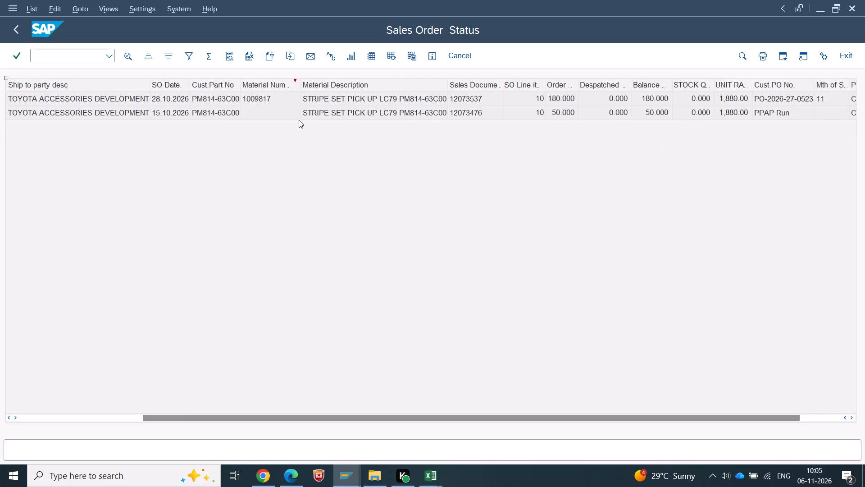
pyautogui.scroll(-1, 299, 120)
pyautogui.click(392, 56)
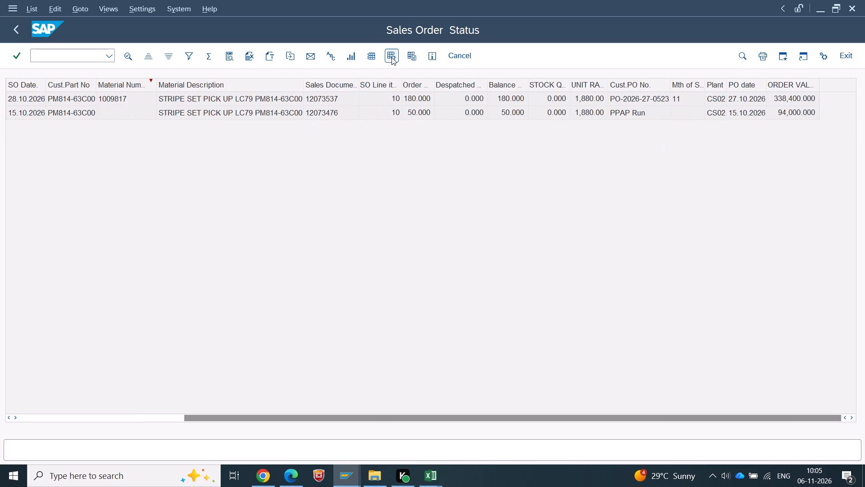
pyautogui.scroll(-1, 255, 185)
pyautogui.click(129, 274)
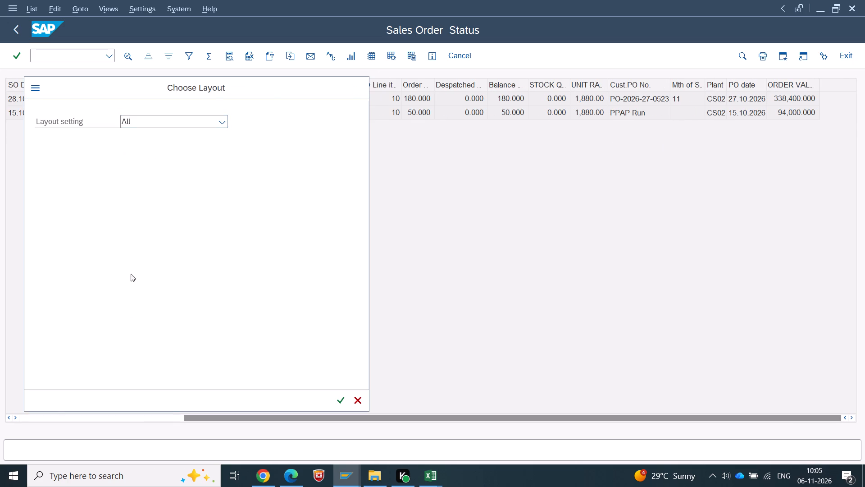
pyautogui.scroll(-1, 461, 119)
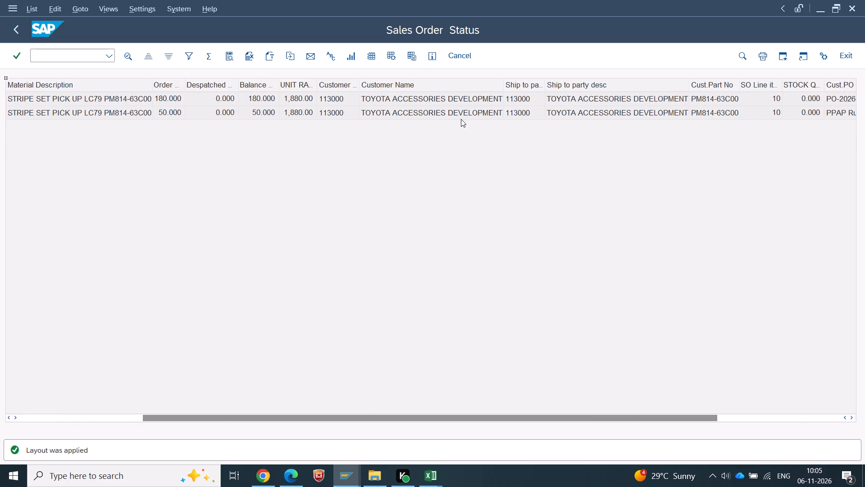
pyautogui.scroll(-2, 461, 119)
pyautogui.scroll(3, 461, 119)
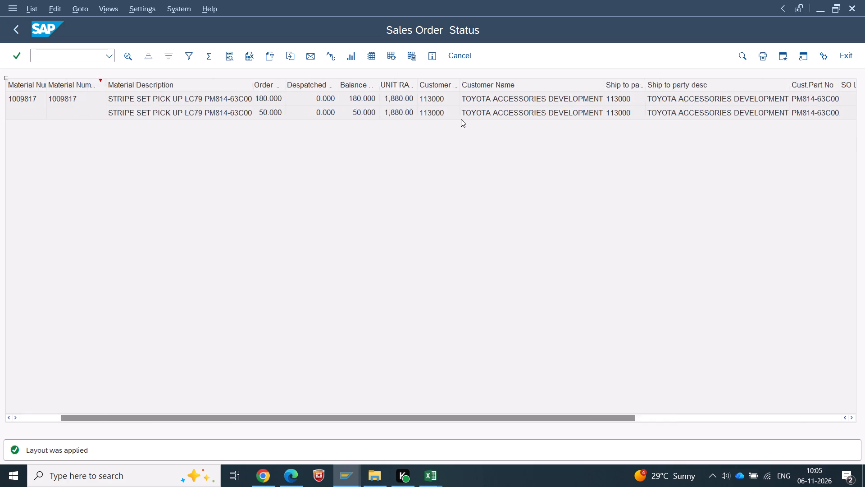
pyautogui.scroll(3, 461, 119)
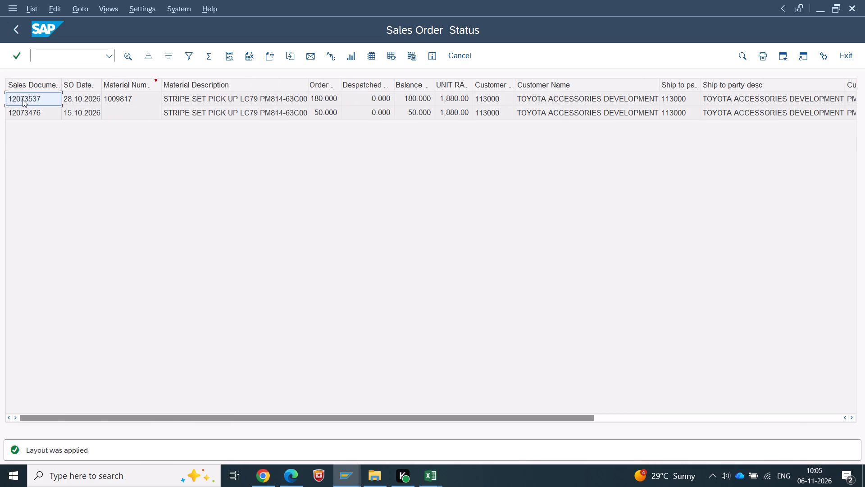
# Open sales order 12073537 from the report and check the net price of its item.
pyautogui.doubleClick(23, 99)
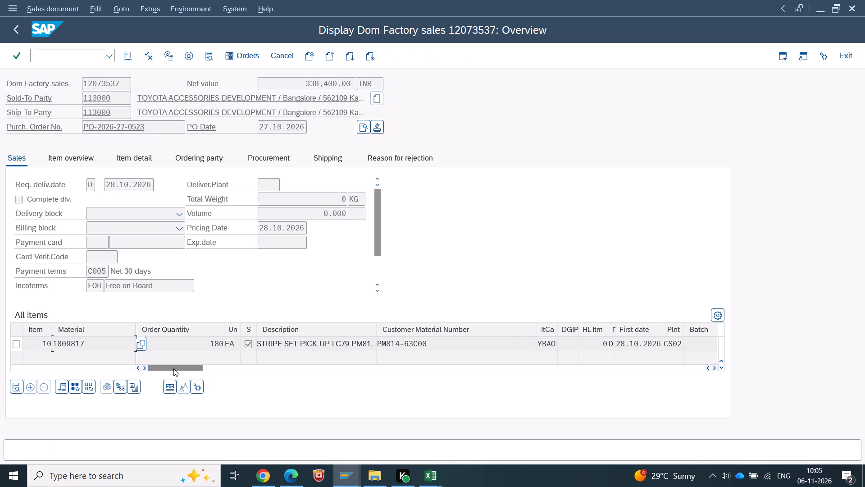
pyautogui.moveTo(173, 368); pyautogui.dragTo(196, 367)
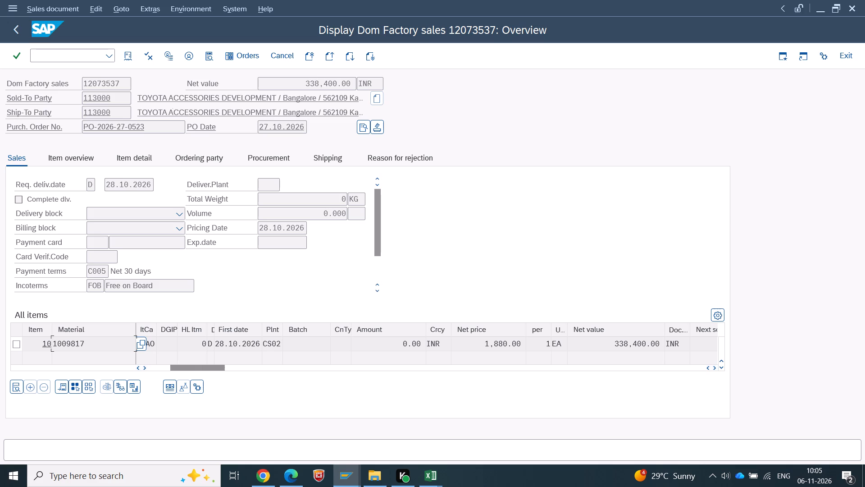
# Switch to the Nov'26 workbook in Excel and enter a unit price of 21.87 for LC 79 with over fender in row 25.
pyautogui.hotkey('alt', 'Tab')
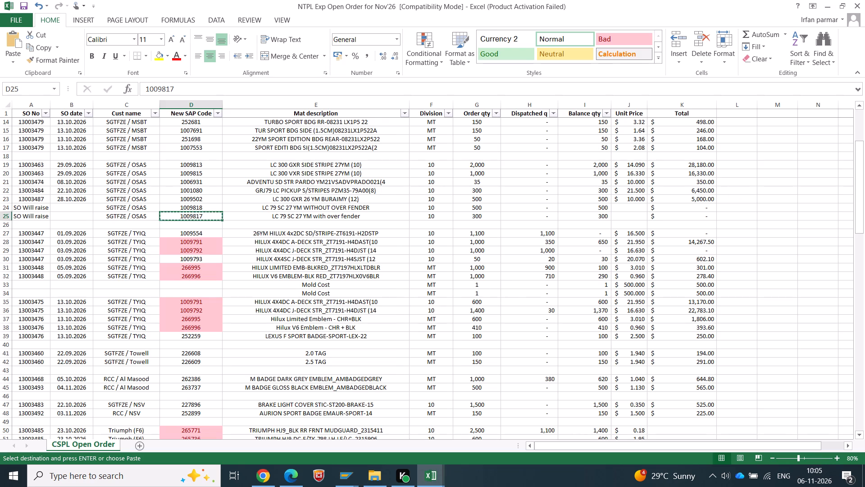
pyautogui.press('Tab')
pyautogui.press('Tab')
pyautogui.press('Tab')
pyautogui.press('Tab')
pyautogui.press('Tab')
pyautogui.press('Tab')
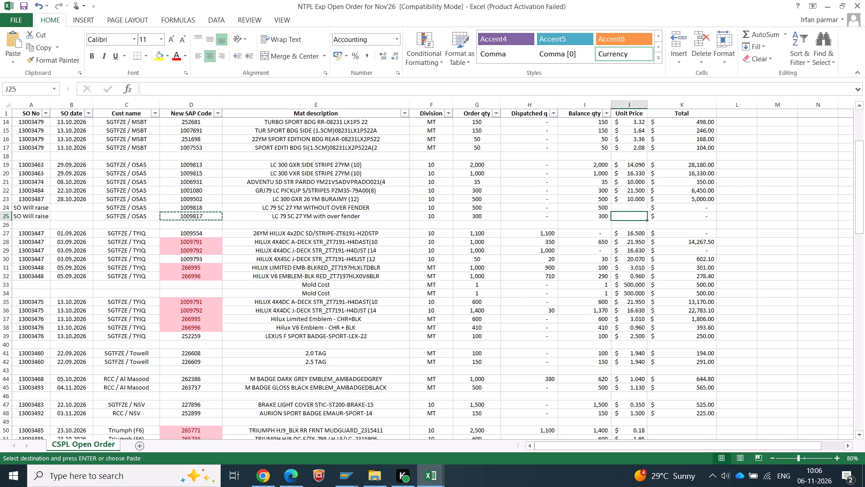
pyautogui.write('21.87')
pyautogui.press('Return')
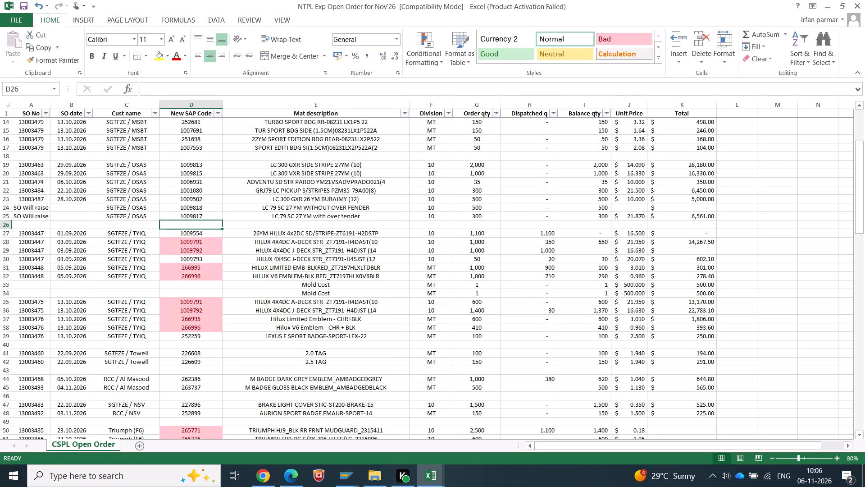
# Switch to SAP, leave the sales order and rerun the detailed Sales Order Status report for materials 1009817 to 1009818.
pyautogui.hotkey('alt', 'Tab')
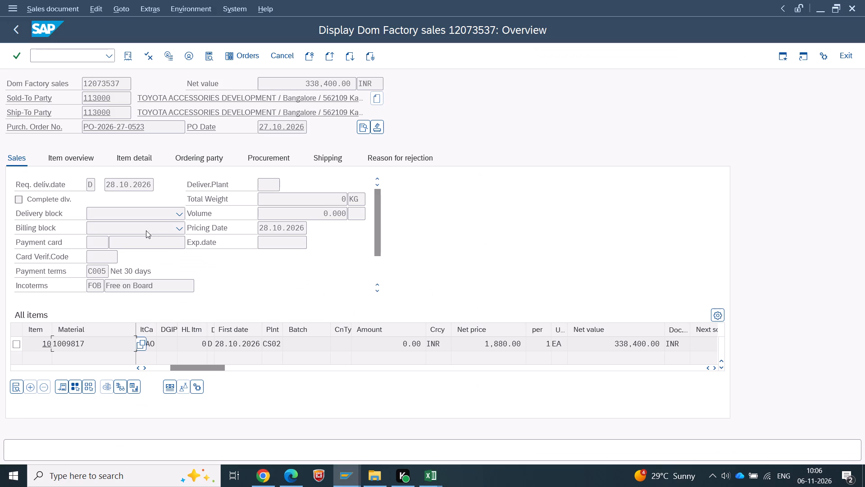
pyautogui.hotkey('alt', 'Tab')
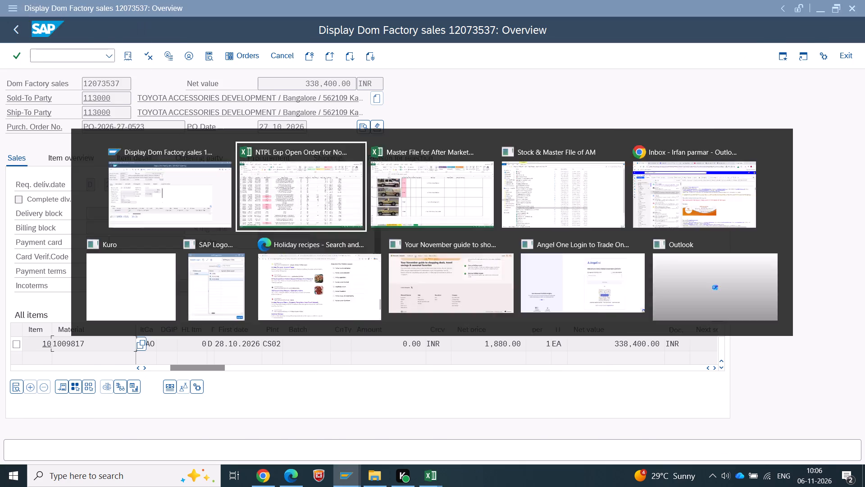
pyautogui.hotkey('alt', 'Tab')
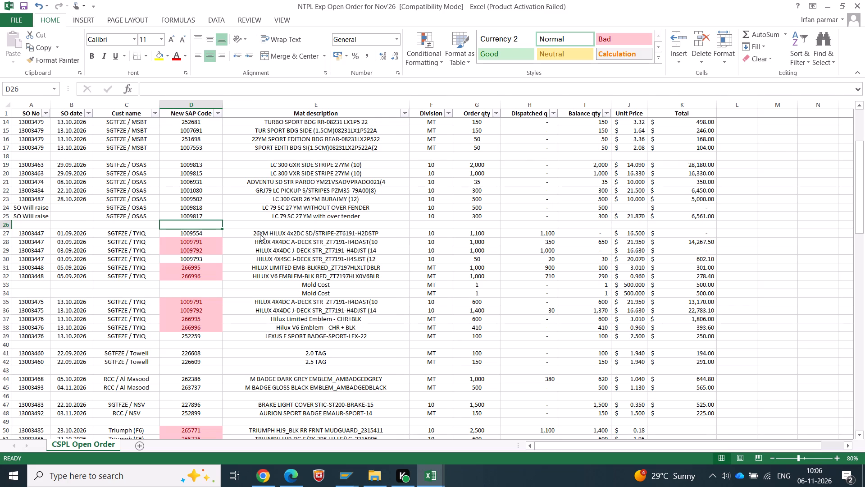
pyautogui.click(20, 26)
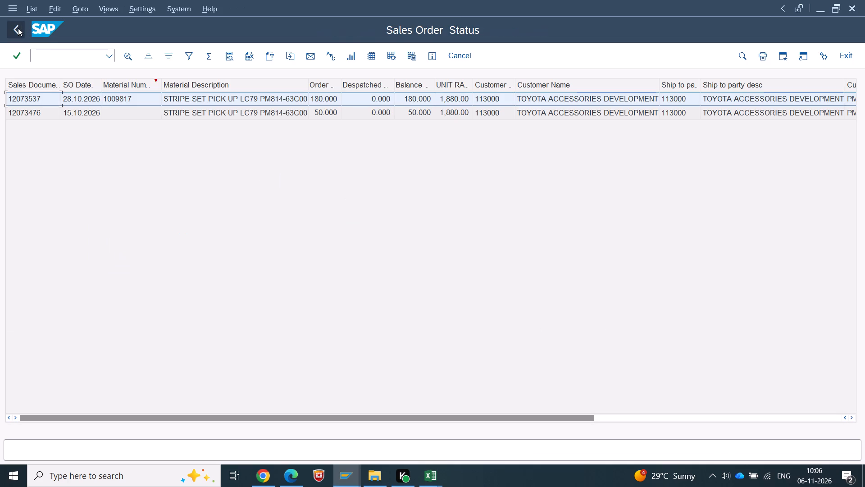
pyautogui.click(18, 28)
pyautogui.click(288, 211)
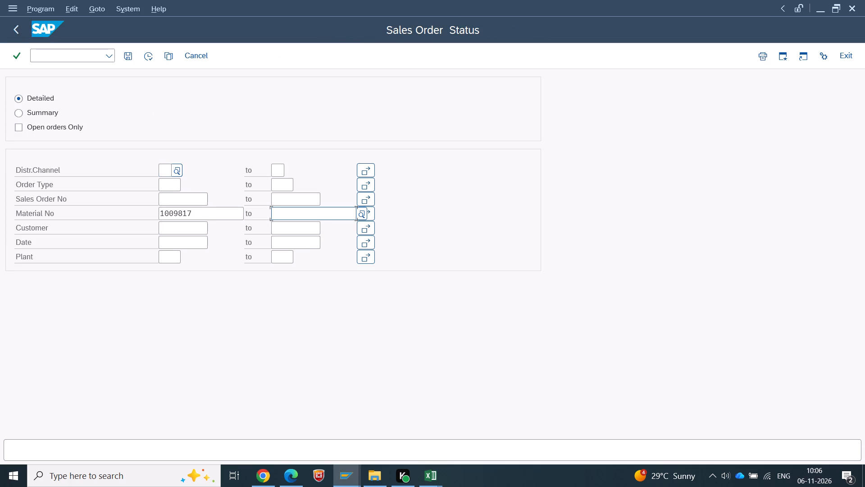
pyautogui.moveTo(203, 214); pyautogui.dragTo(68, 211)
pyautogui.hotkey('ctrl', 'c')
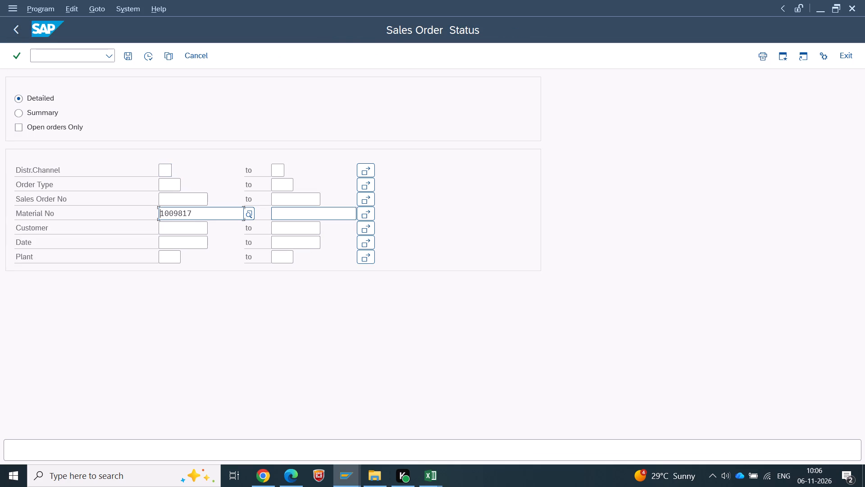
pyautogui.click(287, 216)
pyautogui.hotkey('ctrl', 'v')
pyautogui.press('BackSpace')
pyautogui.press('8')
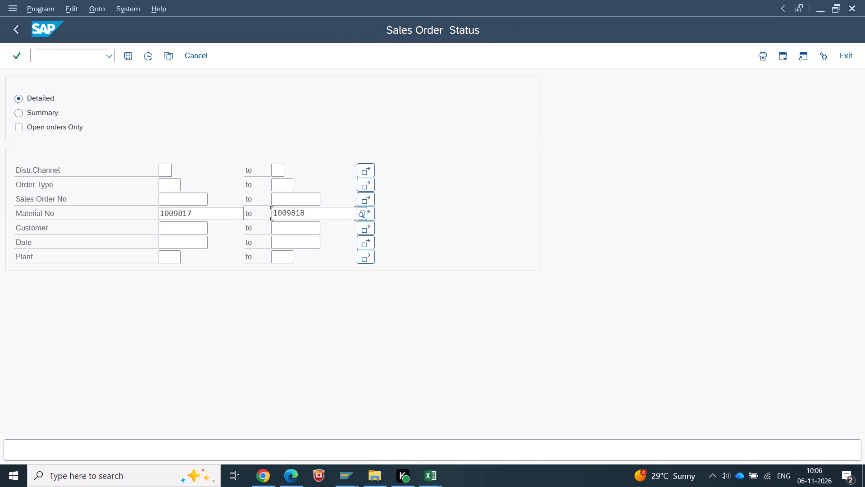
pyautogui.click(149, 56)
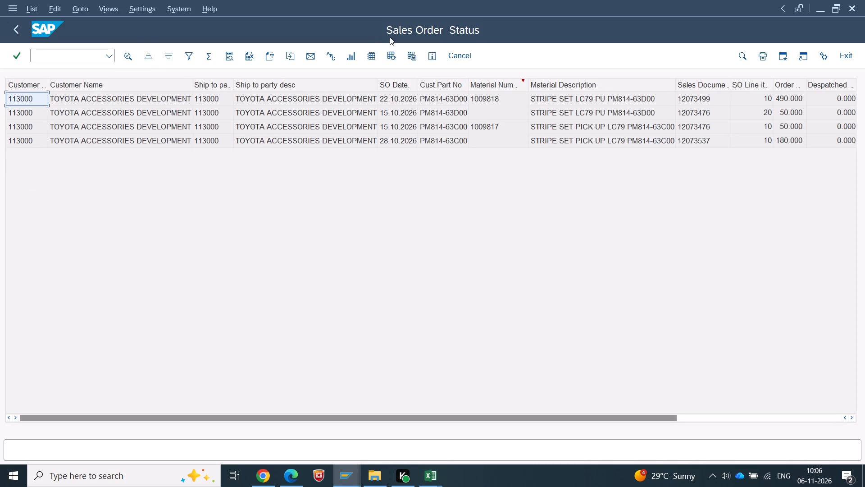
# Apply the EXPORT ZSOSTATUS layout to the new two-material report.
pyautogui.click(394, 53)
pyautogui.click(501, 243)
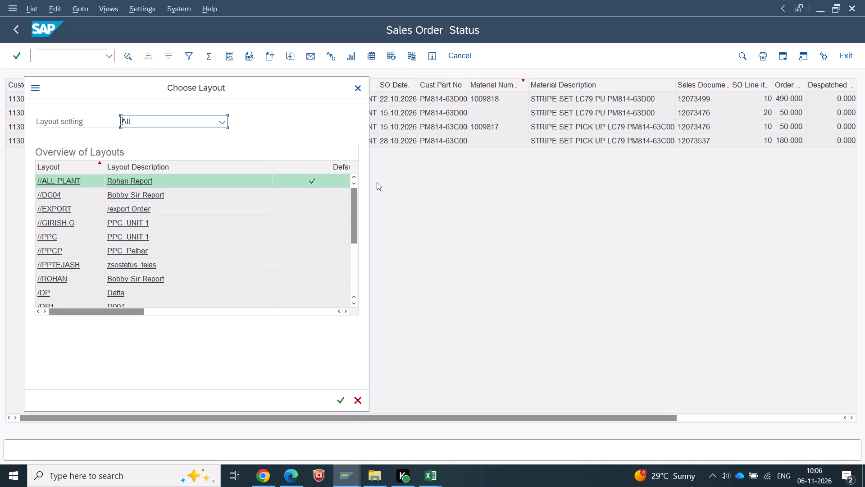
pyautogui.scroll(-2, 166, 254)
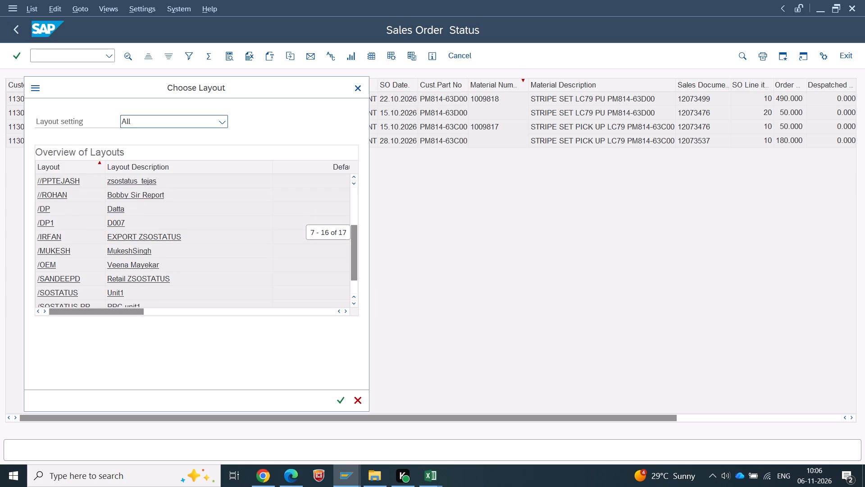
pyautogui.click(126, 239)
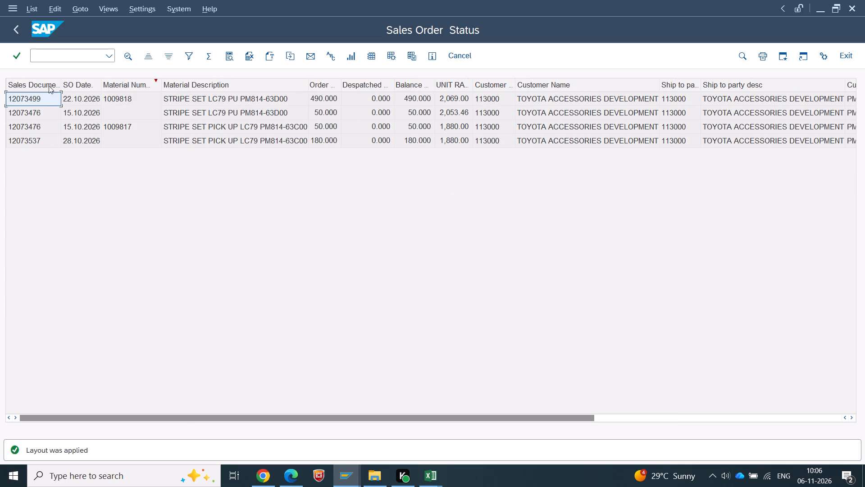
# Open sales order 12073499 for material 1009818 and check the net price of its item.
pyautogui.click(115, 100)
pyautogui.doubleClick(25, 99)
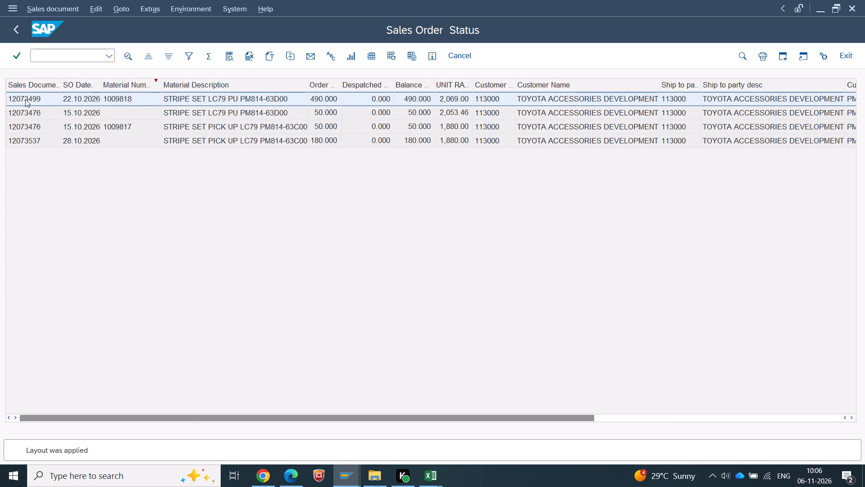
pyautogui.moveTo(182, 368); pyautogui.dragTo(181, 368)
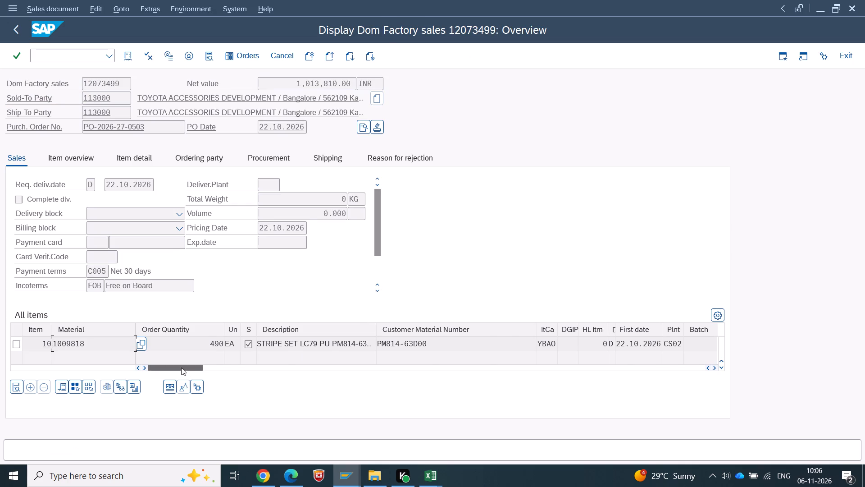
pyautogui.moveTo(181, 368); pyautogui.dragTo(209, 368)
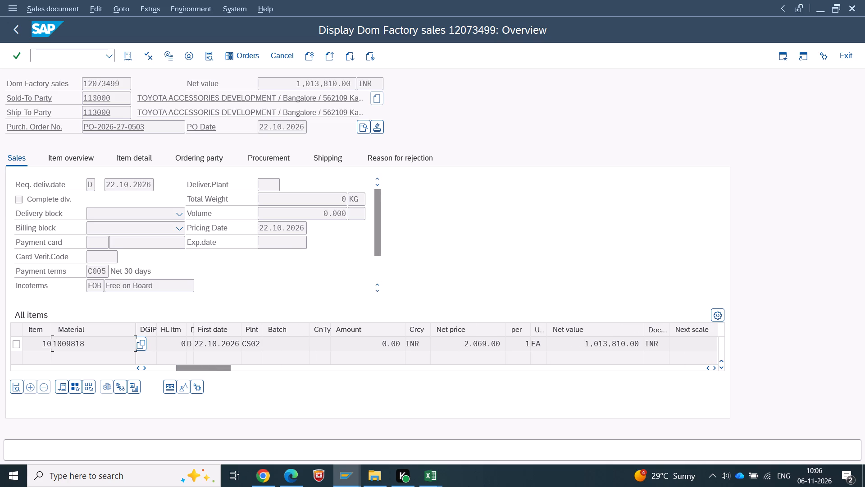
# Switch to Excel and enter a unit price of 24.35 for LC 79 without over fender in row 24.
pyautogui.hotkey('alt', 'Tab')
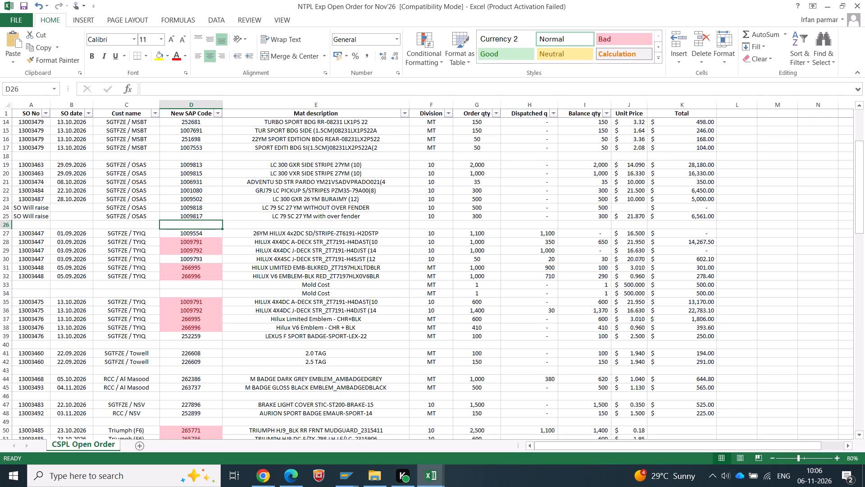
pyautogui.click(637, 210)
pyautogui.write('24.35')
pyautogui.press('Tab')
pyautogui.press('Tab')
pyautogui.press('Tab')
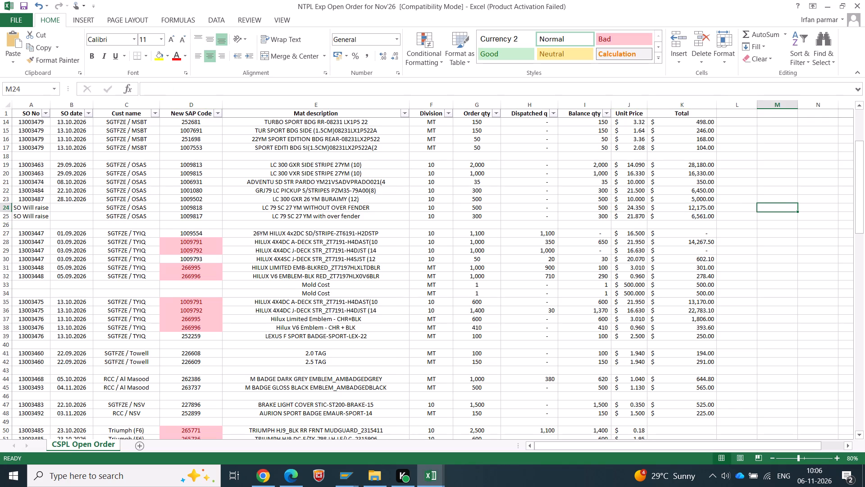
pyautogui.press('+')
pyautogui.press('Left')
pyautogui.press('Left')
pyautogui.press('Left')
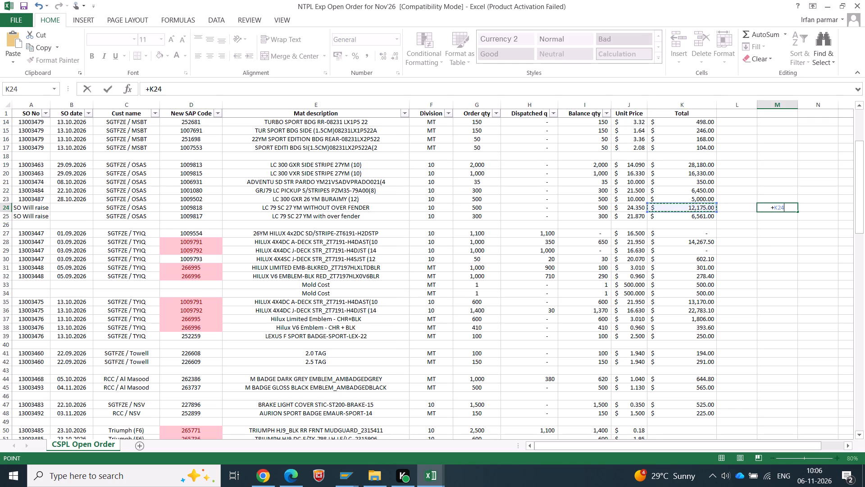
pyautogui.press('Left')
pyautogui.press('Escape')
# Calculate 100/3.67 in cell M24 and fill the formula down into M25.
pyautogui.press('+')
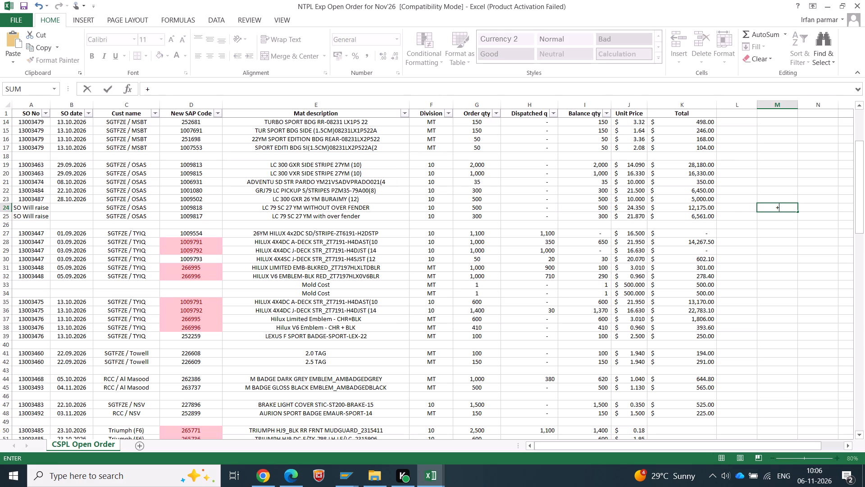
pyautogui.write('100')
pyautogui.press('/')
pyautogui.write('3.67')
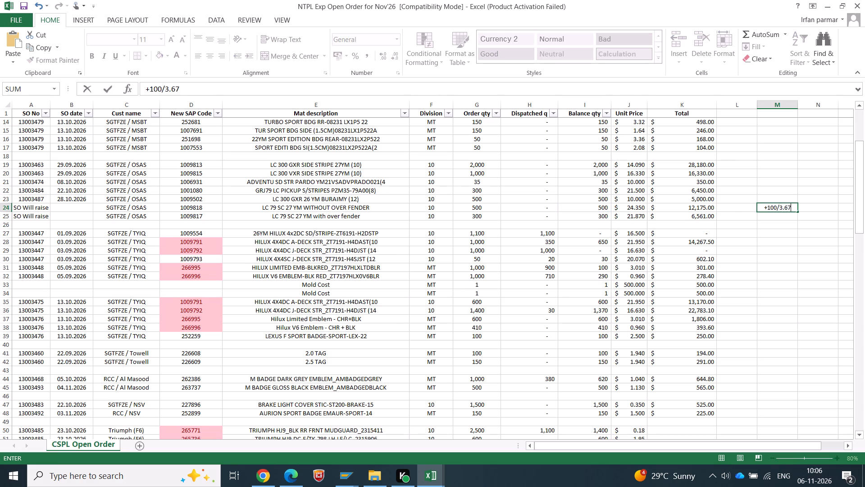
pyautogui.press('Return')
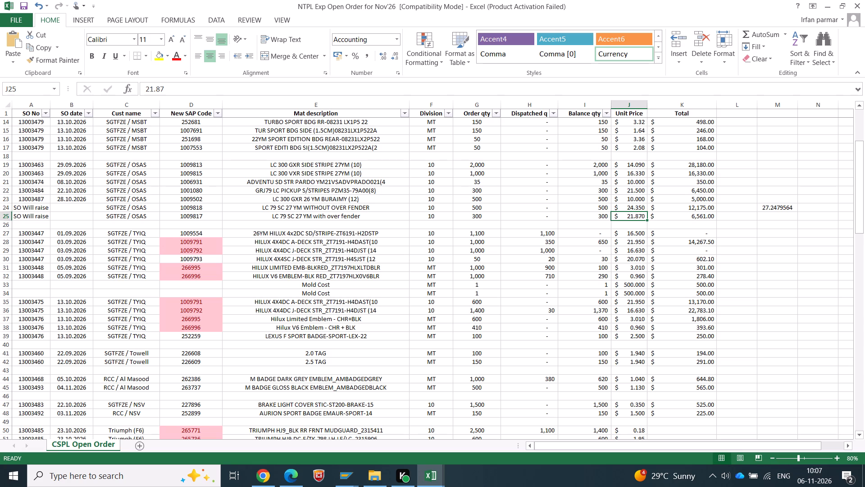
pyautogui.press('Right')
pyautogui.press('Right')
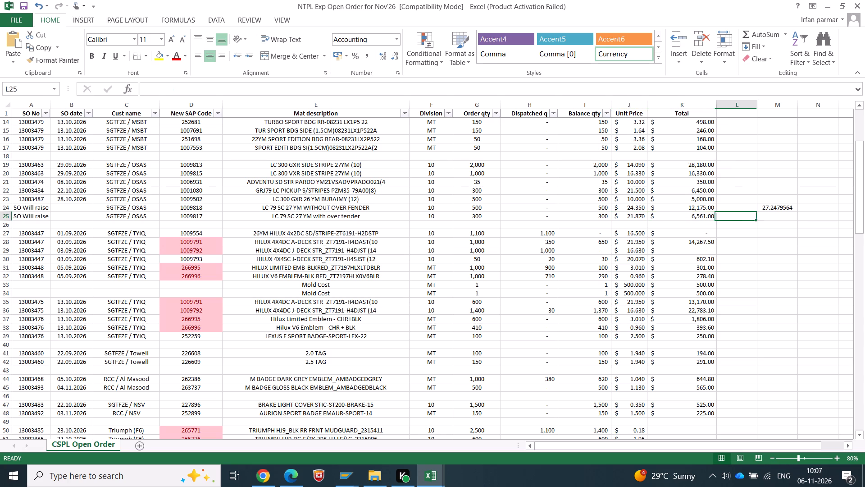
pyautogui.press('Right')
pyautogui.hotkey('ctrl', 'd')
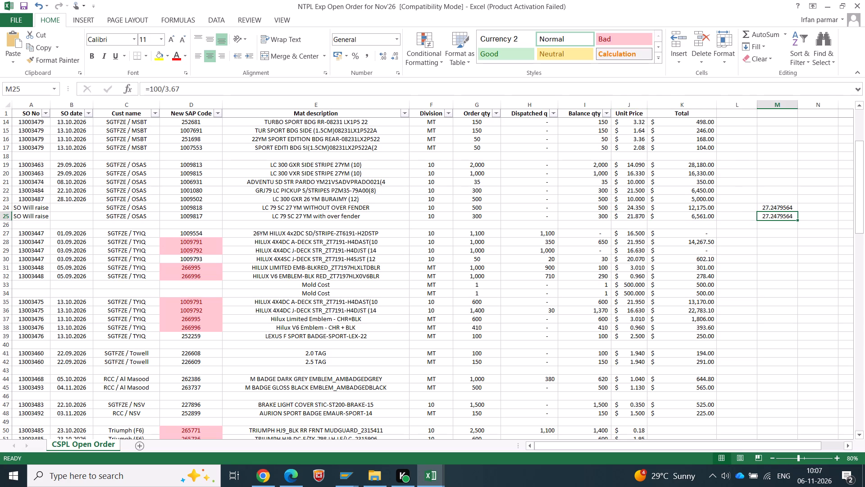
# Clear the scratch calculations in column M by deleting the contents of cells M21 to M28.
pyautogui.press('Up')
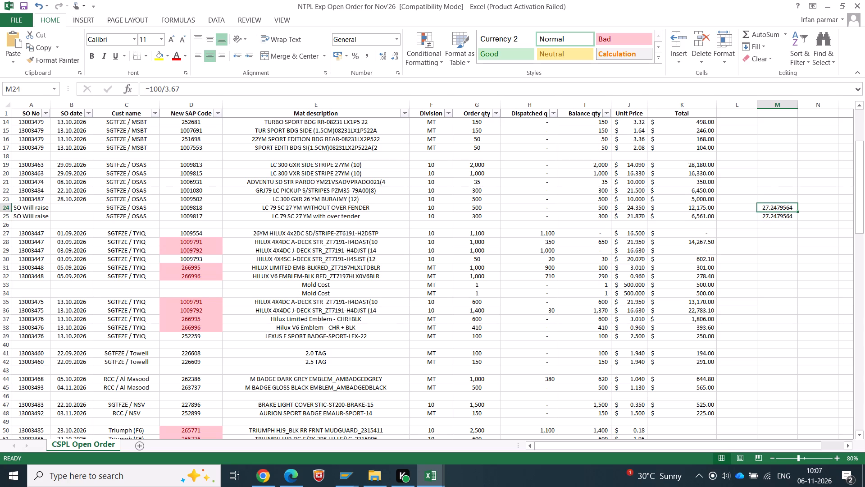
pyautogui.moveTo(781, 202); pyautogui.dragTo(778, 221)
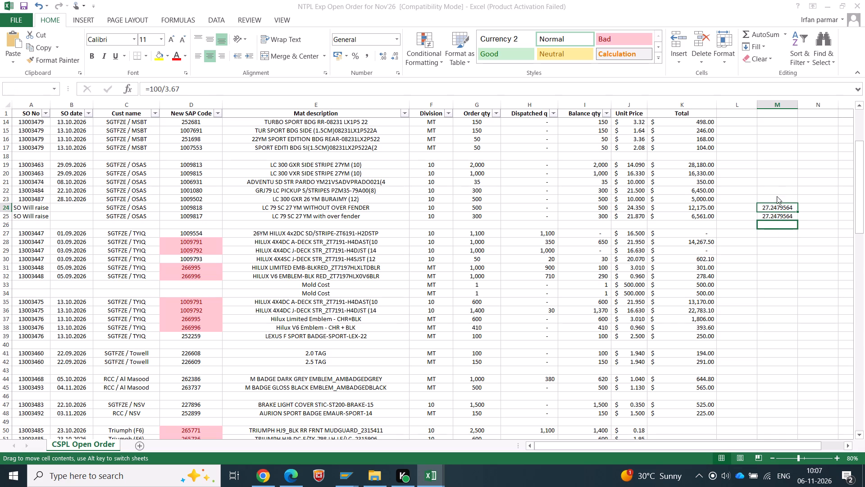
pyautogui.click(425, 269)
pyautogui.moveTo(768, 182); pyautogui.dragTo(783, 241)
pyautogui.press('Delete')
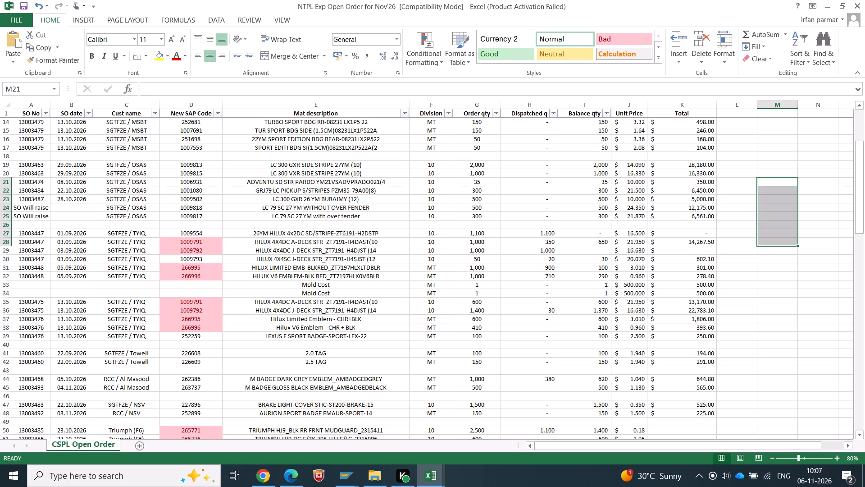
# Save the open order workbook with the cleared scratch cells.
pyautogui.click(321, 335)
pyautogui.hotkey('ctrl', 's')
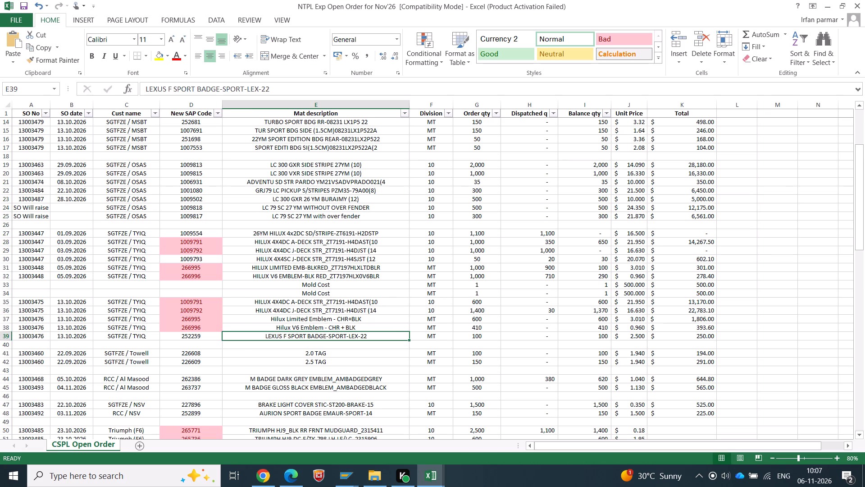
# Check the combined total value of the SGTFZE / OSAS orders across cells K19 to K25.
pyautogui.scroll(-18, 462, 265)
pyautogui.scroll(-5, 473, 224)
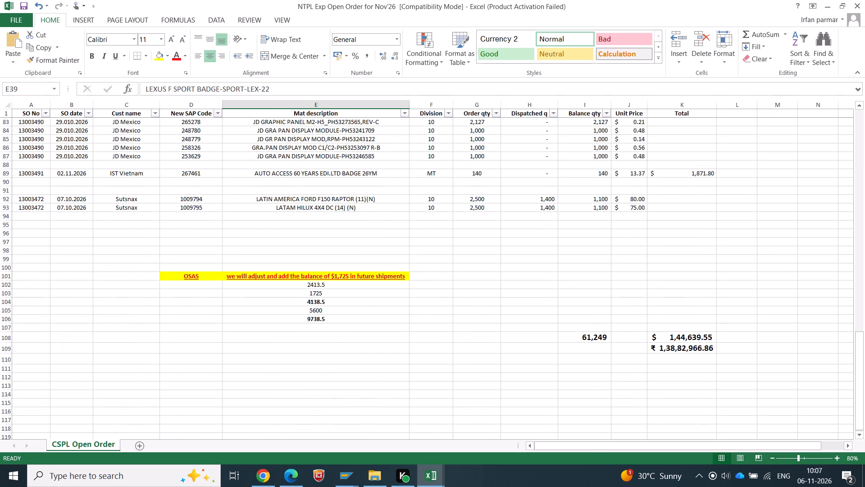
pyautogui.scroll(20, 473, 224)
pyautogui.scroll(6, 473, 224)
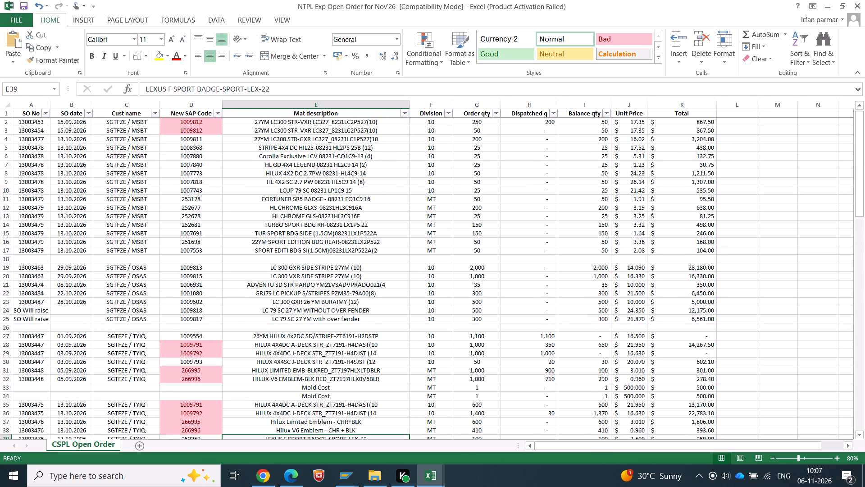
pyautogui.scroll(2, 472, 230)
pyautogui.moveTo(680, 267); pyautogui.dragTo(677, 340)
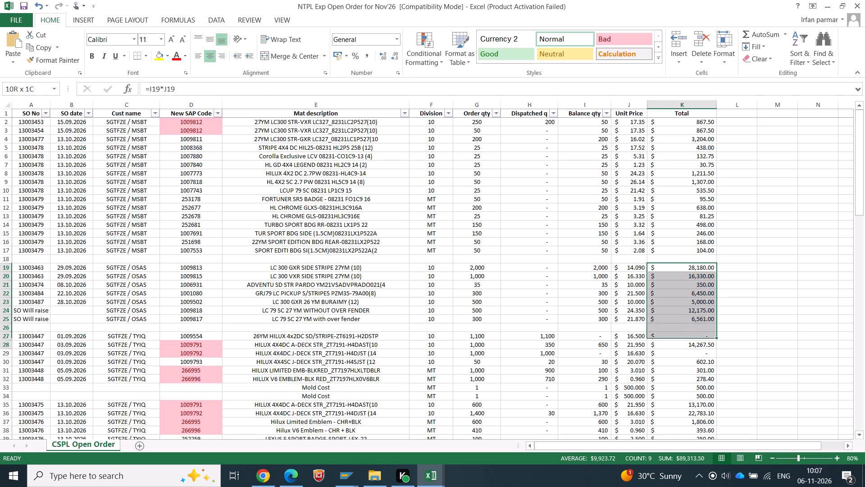
pyautogui.moveTo(677, 340); pyautogui.dragTo(680, 317)
# Save the open order workbook again and close it.
pyautogui.hotkey('ctrl', 's')
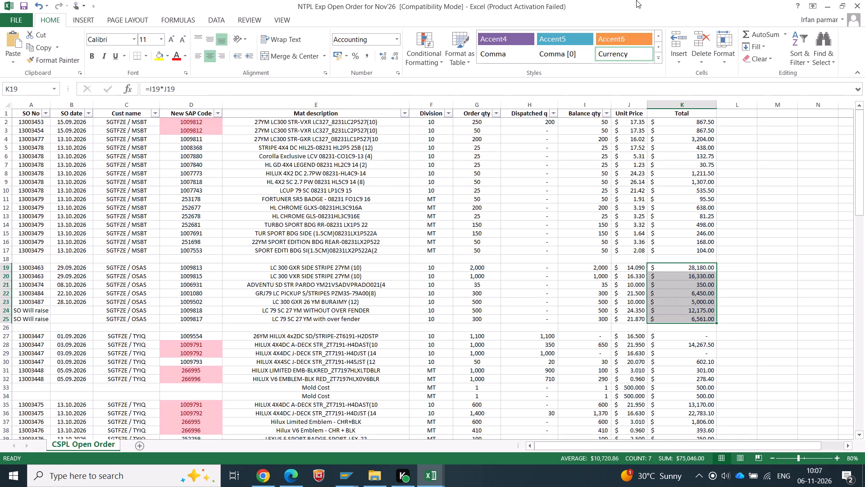
pyautogui.click(864, 6)
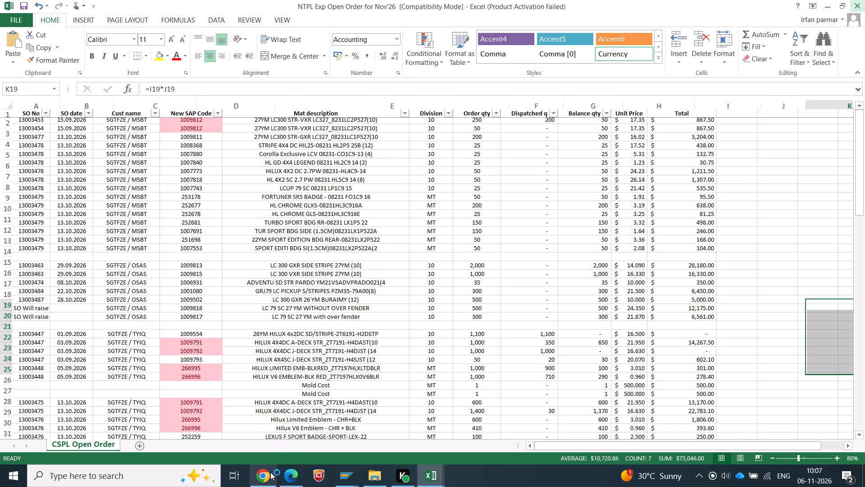
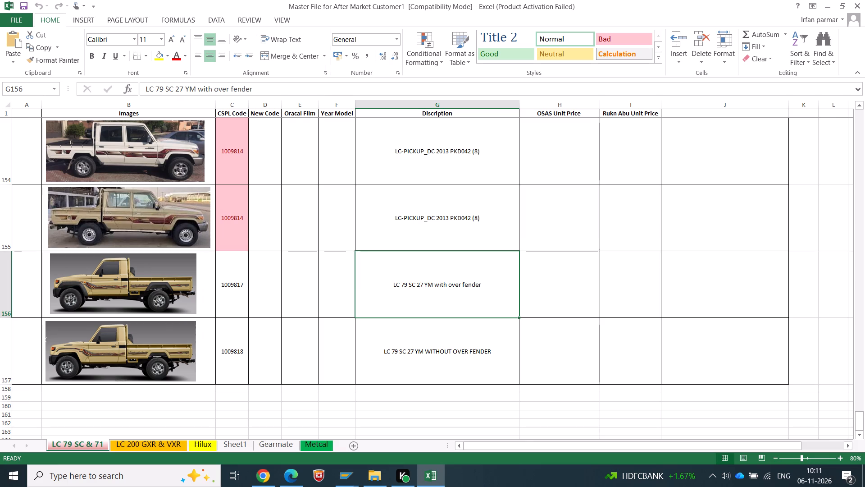
# Create a new blank workbook.
pyautogui.hotkey('ctrl', 'n')
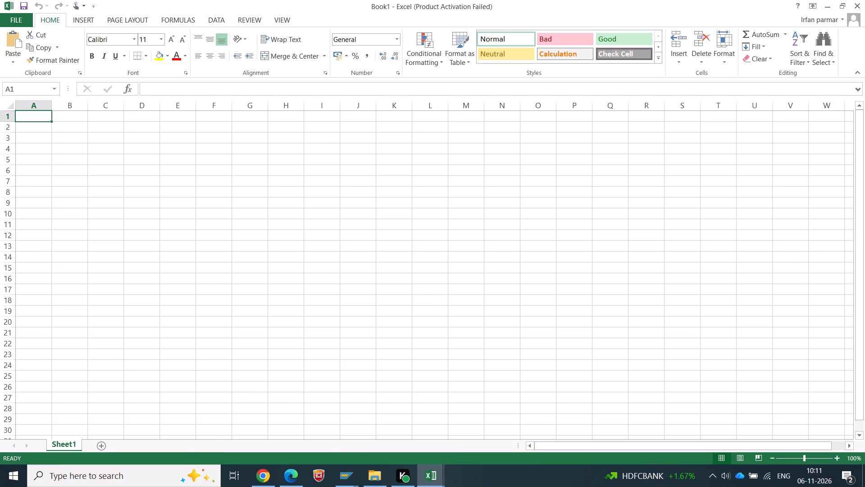
pyautogui.hotkey('alt', 'Tab')
pyautogui.hotkey('alt', 'Tab')
# Enter the row 1 headers Part No, Description, Qty, Unit Price, Total and Image in columns A to F.
pyautogui.write('Part No')
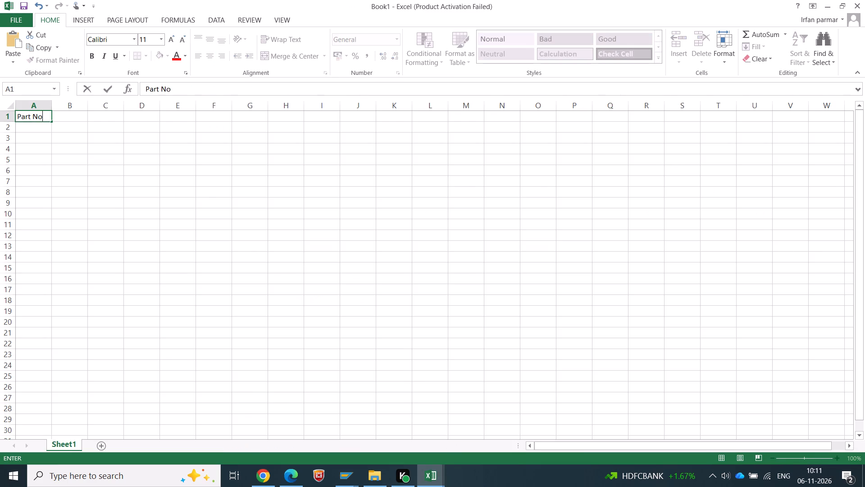
pyautogui.press('Tab')
pyautogui.write('Description')
pyautogui.press('Tab')
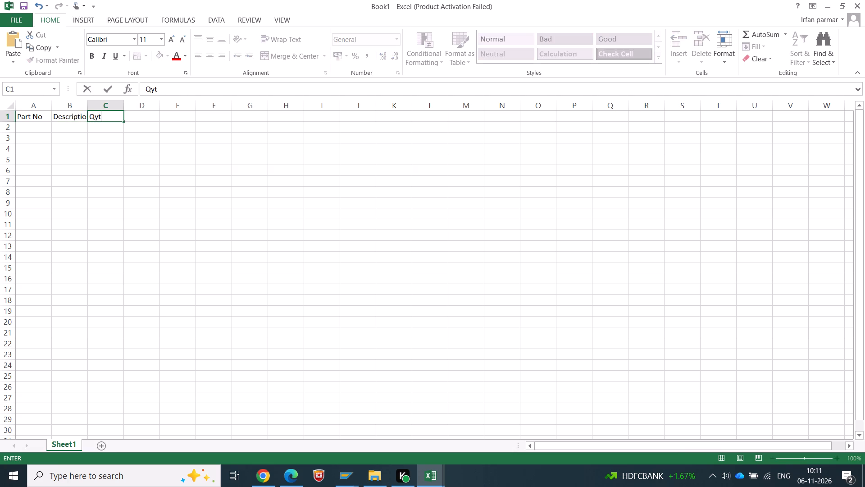
pyautogui.press('7')
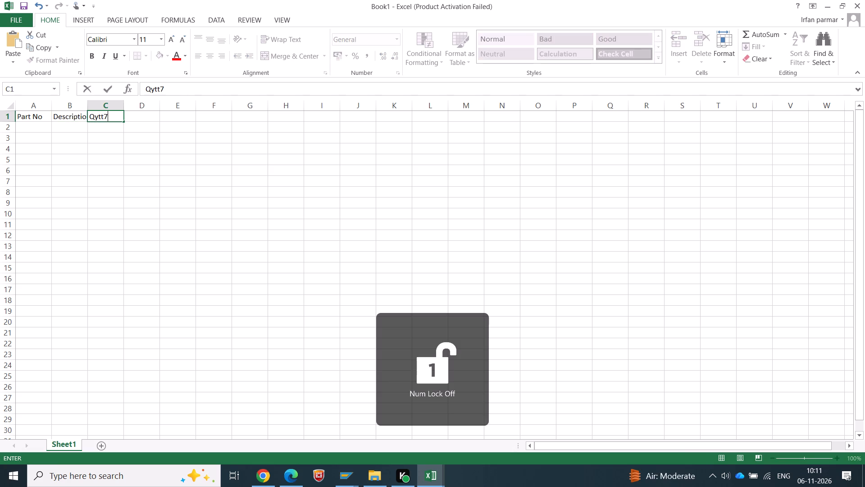
pyautogui.press('/')
pyautogui.press('BackSpace')
pyautogui.press('BackSpace')
pyautogui.press('BackSpace')
pyautogui.press('BackSpace')
pyautogui.press('BackSpace')
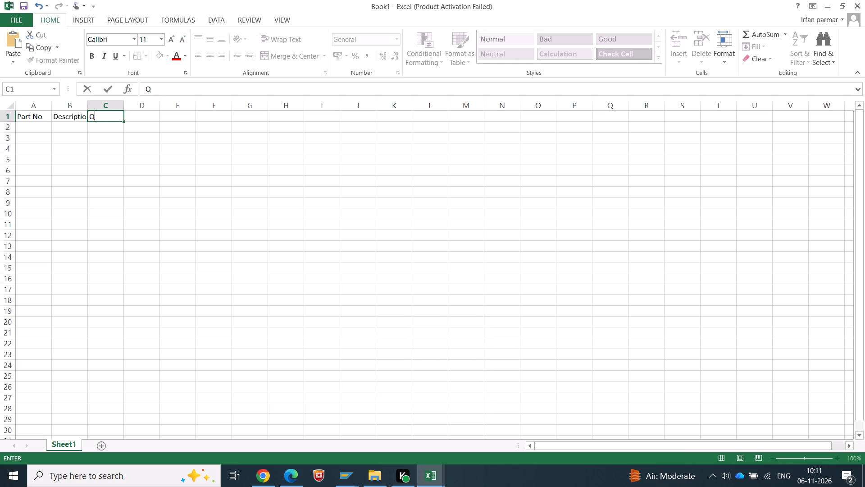
pyautogui.write('ty')
pyautogui.press('Tab')
pyautogui.write('Unit Price')
pyautogui.press('Tab')
pyautogui.write('Total')
pyautogui.press('Tab')
pyautogui.write('Image')
pyautogui.press('Return')
# Copy CSPL codes 1009817 and 1009818 from the After Market master file and paste them as values under Part No from A2.
pyautogui.hotkey('alt', 'Tab')
pyautogui.moveTo(237, 293); pyautogui.dragTo(242, 333)
pyautogui.hotkey('ctrl', 'c')
pyautogui.hotkey('alt', 'Tab')
pyautogui.rightClick(36, 128)
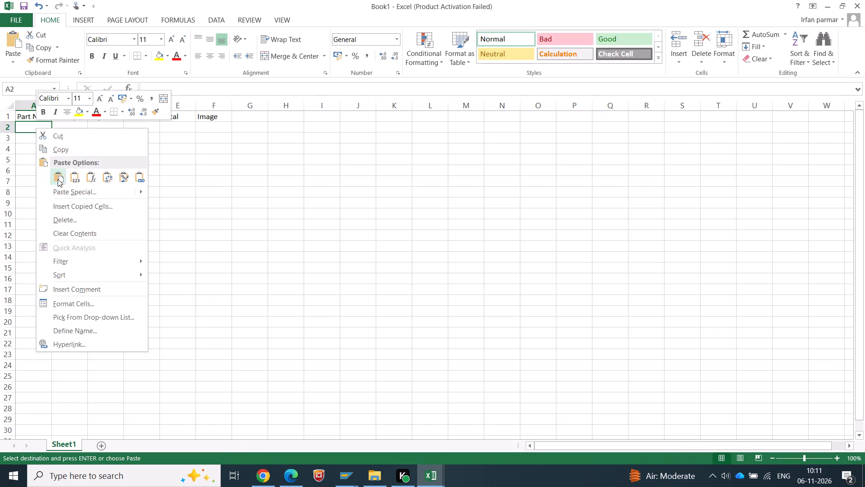
pyautogui.click(73, 179)
# Copy the two LC 79 SC 27 YM descriptions from the master file and paste them as values under Description from B2.
pyautogui.hotkey('alt', 'Tab')
pyautogui.moveTo(418, 292); pyautogui.dragTo(418, 328)
pyautogui.hotkey('ctrl', 'c')
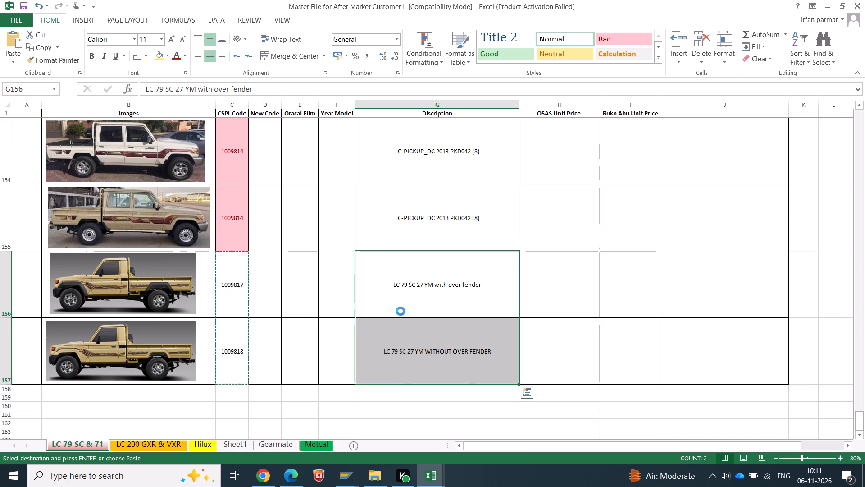
pyautogui.hotkey('alt', 'Tab')
pyautogui.rightClick(68, 126)
pyautogui.click(102, 170)
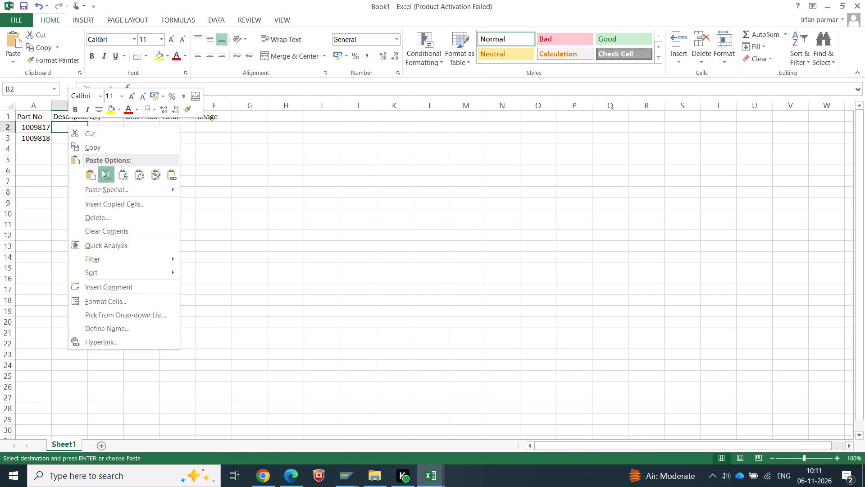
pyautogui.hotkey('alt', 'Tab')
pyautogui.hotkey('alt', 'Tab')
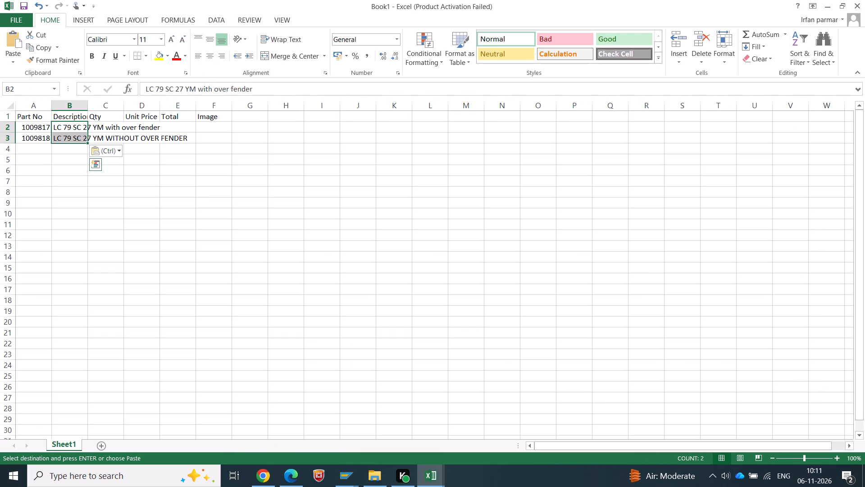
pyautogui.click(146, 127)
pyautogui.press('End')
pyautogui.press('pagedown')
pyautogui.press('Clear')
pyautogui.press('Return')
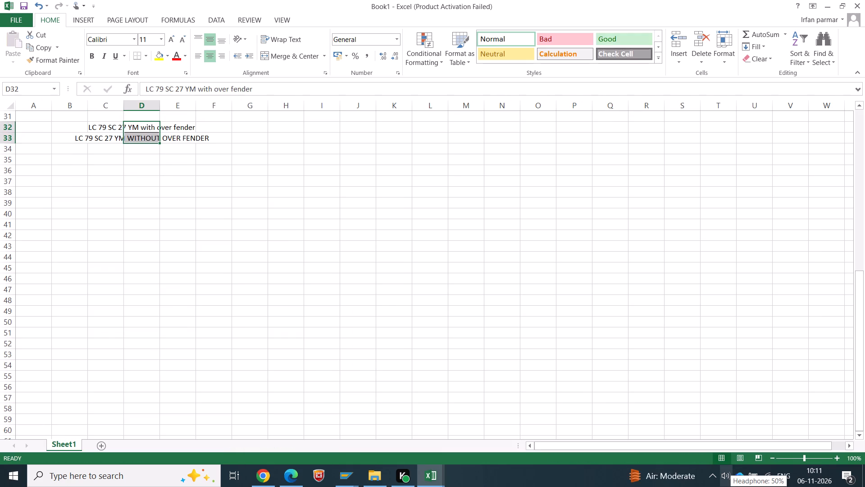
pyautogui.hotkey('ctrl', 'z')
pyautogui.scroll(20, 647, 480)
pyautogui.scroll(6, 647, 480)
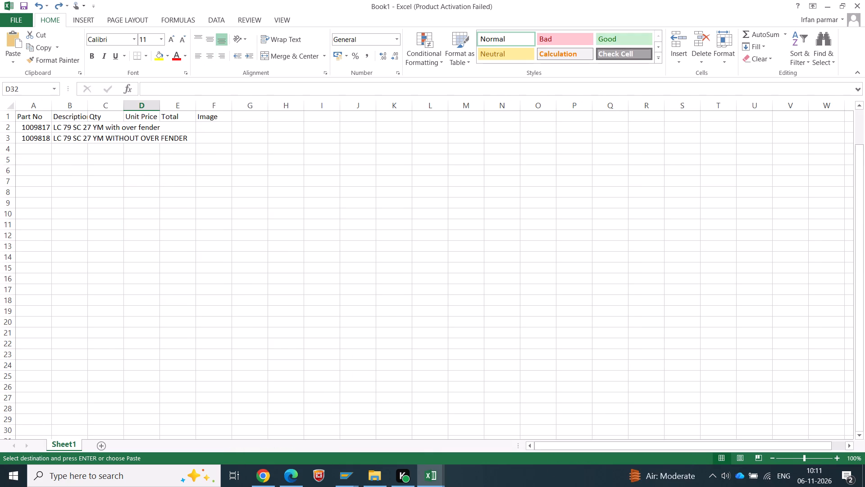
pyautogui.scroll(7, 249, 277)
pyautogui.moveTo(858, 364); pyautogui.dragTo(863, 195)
# Select the Unit Price cell D2 for part 1009817.
pyautogui.click(145, 127)
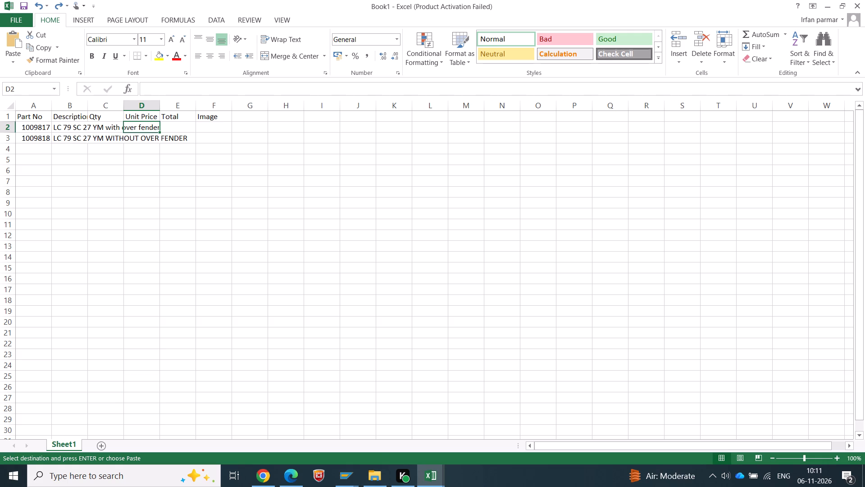
# Enter 135 as the Unit Price for part 1009817 in cell D2.
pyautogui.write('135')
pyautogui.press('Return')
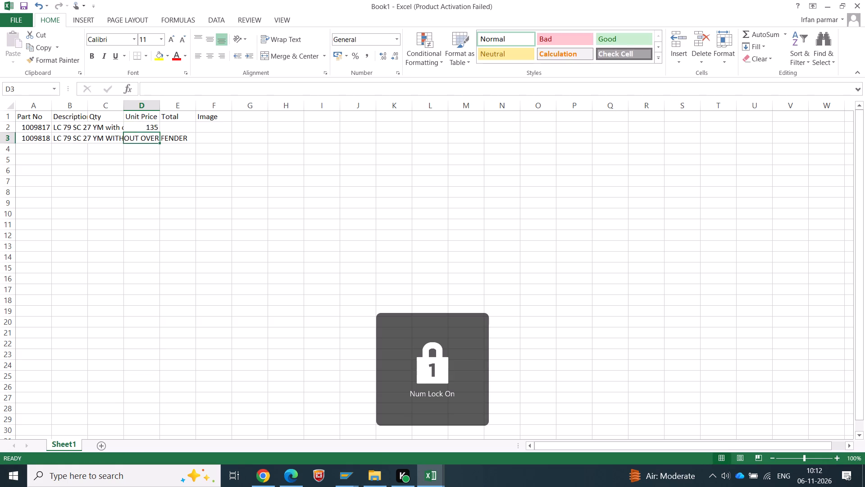
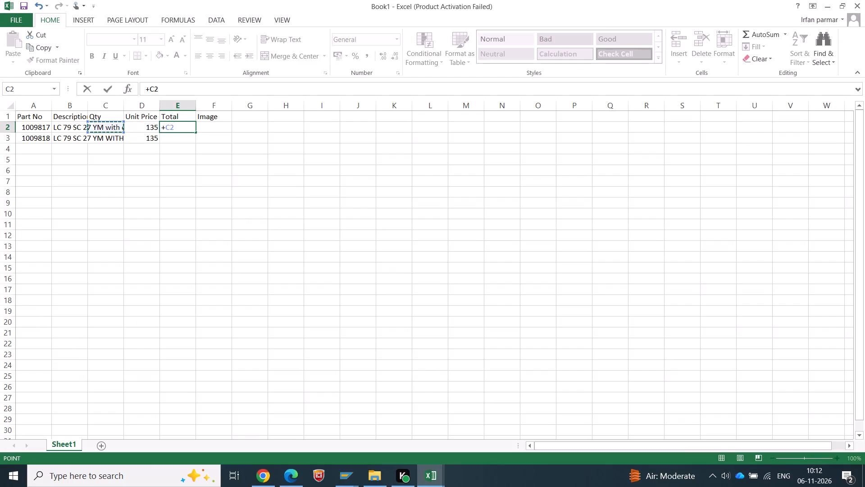
# Complete the Total formula in E2 as +C2*D2, multiplying Qty by Unit Price.
pyautogui.press('*')
pyautogui.press('Left')
pyautogui.press('Return')
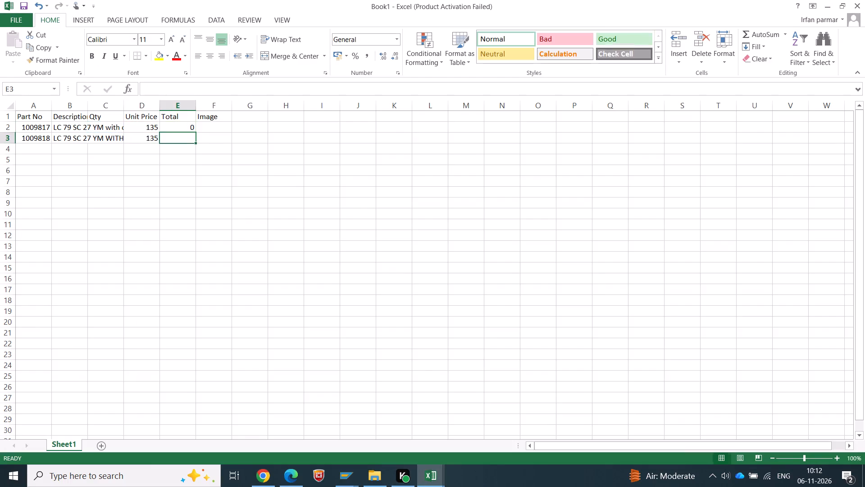
# Copy the Total formula from E2 down the column through E7.
pyautogui.press('Up')
pyautogui.hotkey('ctrl', 'c')
pyautogui.hotkey('shift', 'Down')
pyautogui.hotkey('shift', 'Down')
pyautogui.hotkey('shift', 'Down')
pyautogui.hotkey('shift', 'Down')
pyautogui.hotkey('shift', 'Down')
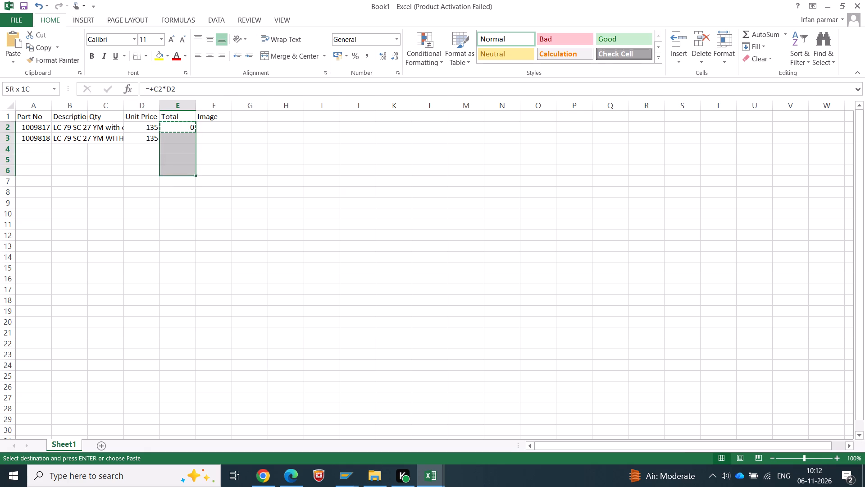
pyautogui.press('Return')
# Auto-fit the column widths across the whole sheet and centre all cell contents horizontally.
pyautogui.click(216, 129)
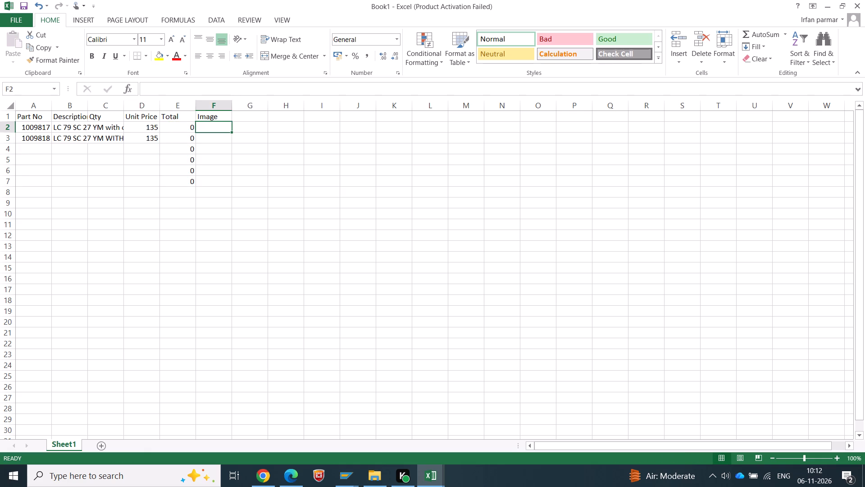
pyautogui.click(6, 104)
pyautogui.doubleClick(51, 108)
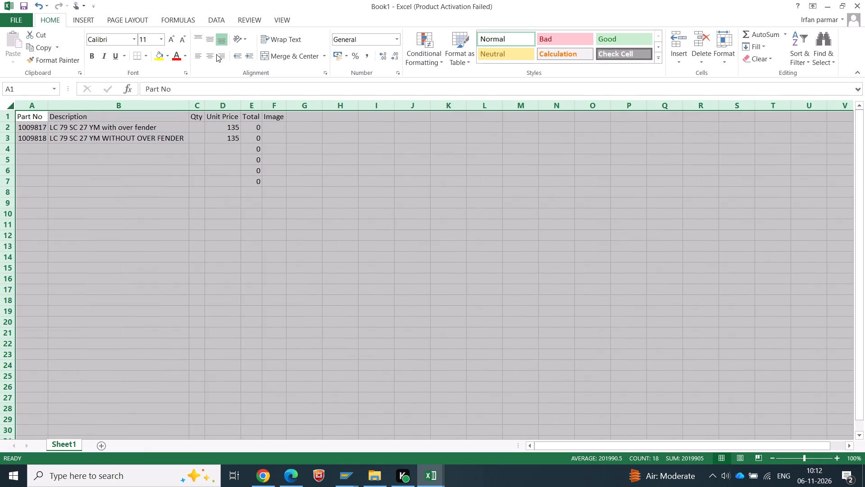
pyautogui.click(213, 54)
pyautogui.doubleClick(771, 457)
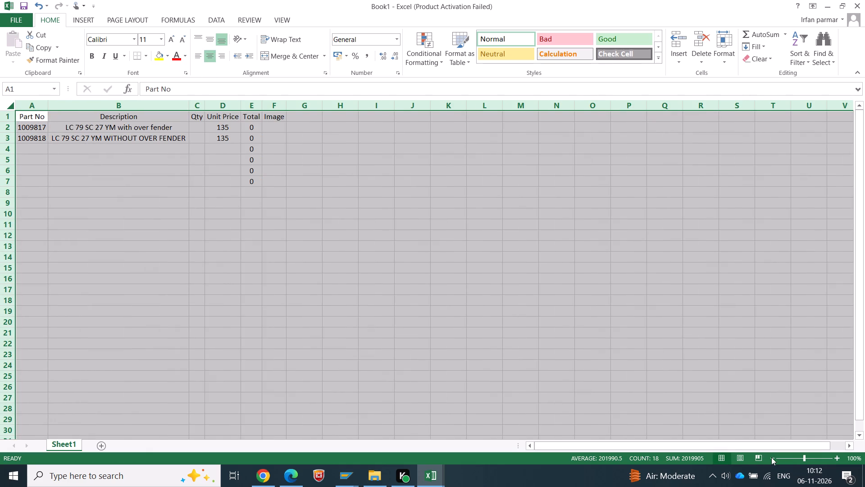
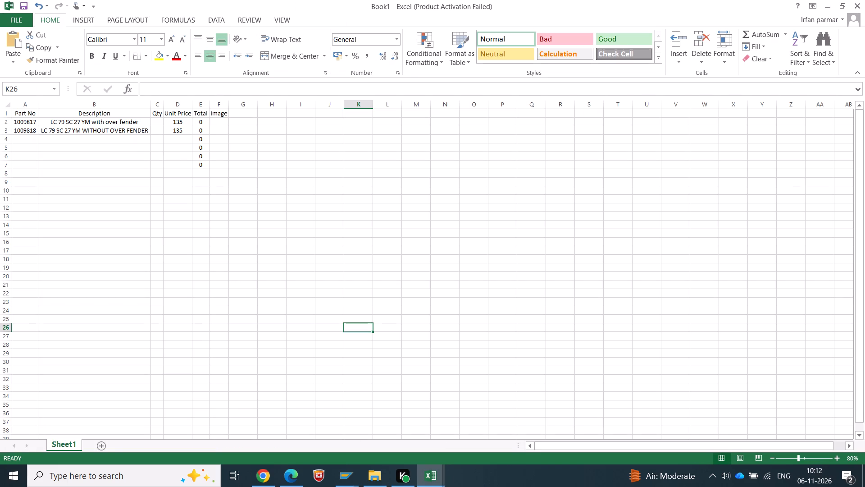
# Paste the copied pickup picture into Image cell F2 for part 1009817 and enlarge column F and row 2 to fit it.
pyautogui.click(219, 122)
pyautogui.hotkey('ctrl', 'v')
pyautogui.click(227, 141)
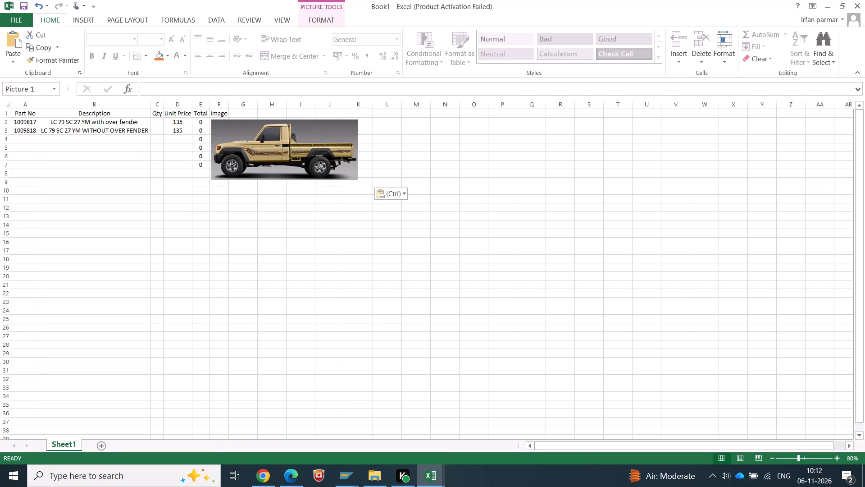
pyautogui.moveTo(231, 100); pyautogui.dragTo(362, 115)
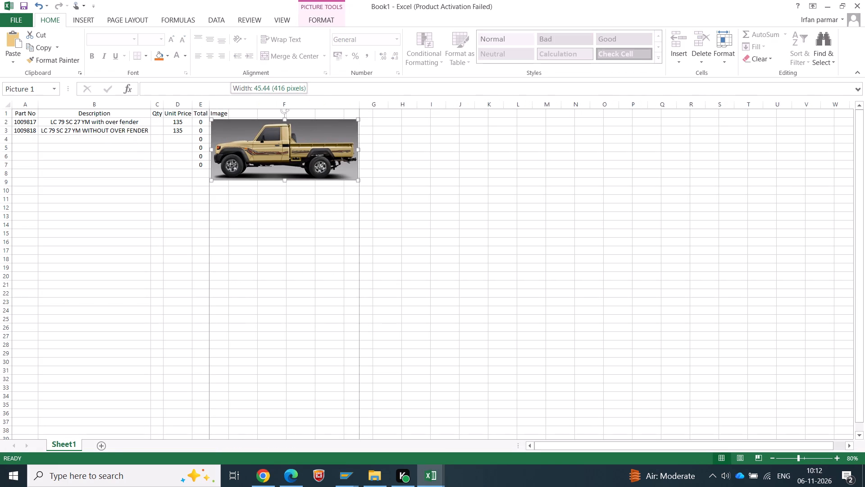
pyautogui.moveTo(362, 115); pyautogui.dragTo(364, 115)
pyautogui.moveTo(8, 127); pyautogui.dragTo(8, 184)
pyautogui.click(275, 303)
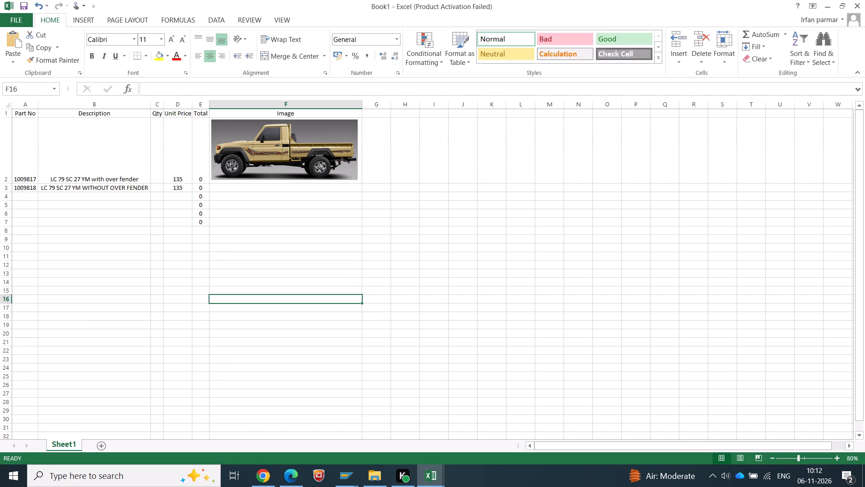
# Copy the part 1009818 picture from the After Market master file into F3 and enlarge row 3 and column F to fit it.
pyautogui.hotkey('alt', 'Tab')
pyautogui.click(136, 344)
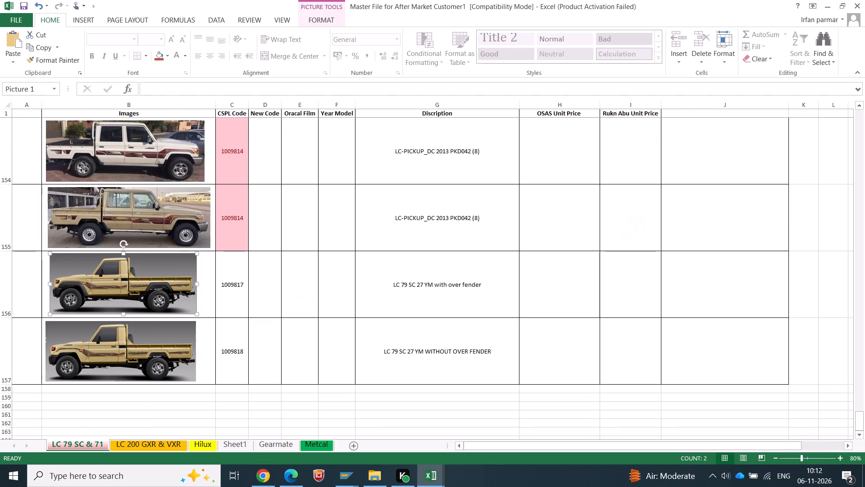
pyautogui.hotkey('ctrl', 'c')
pyautogui.hotkey('alt', 'Tab')
pyautogui.click(267, 188)
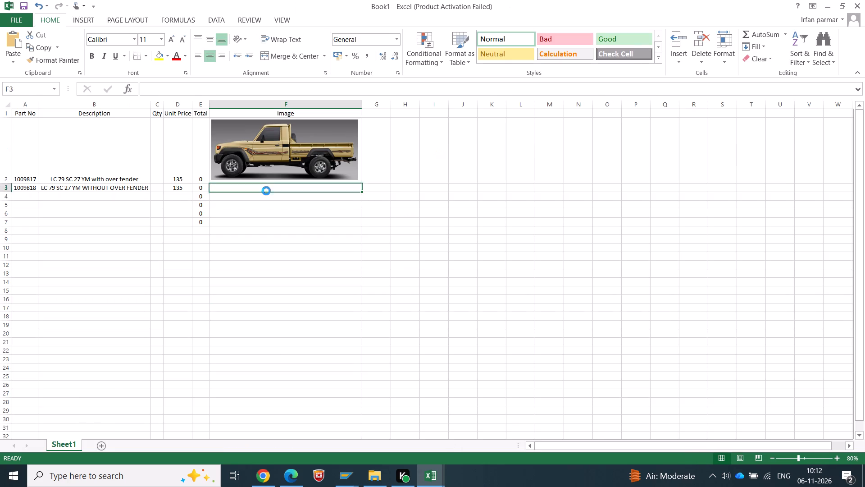
pyautogui.hotkey('ctrl', 'v')
pyautogui.click(259, 203)
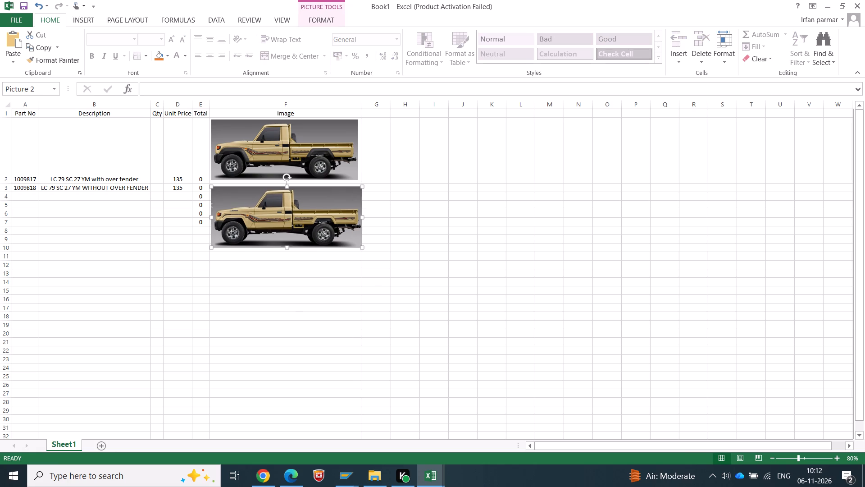
pyautogui.moveTo(7, 193); pyautogui.dragTo(6, 254)
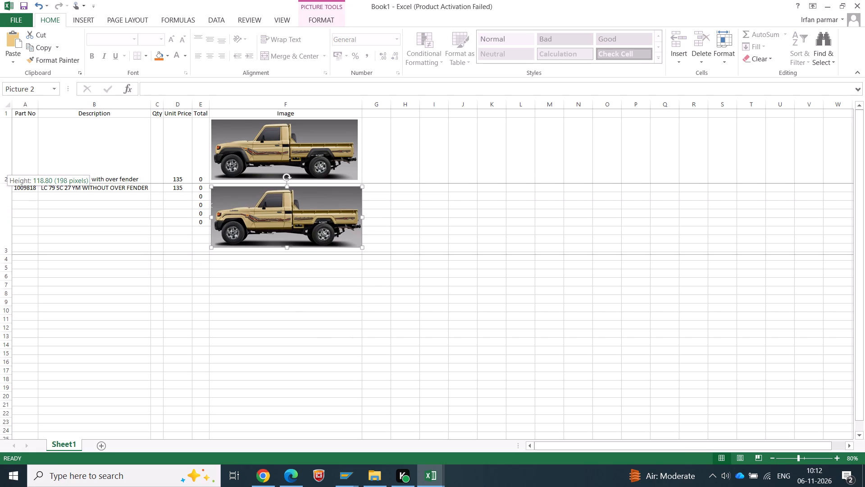
pyautogui.moveTo(6, 254); pyautogui.dragTo(5, 253)
pyautogui.click(361, 105)
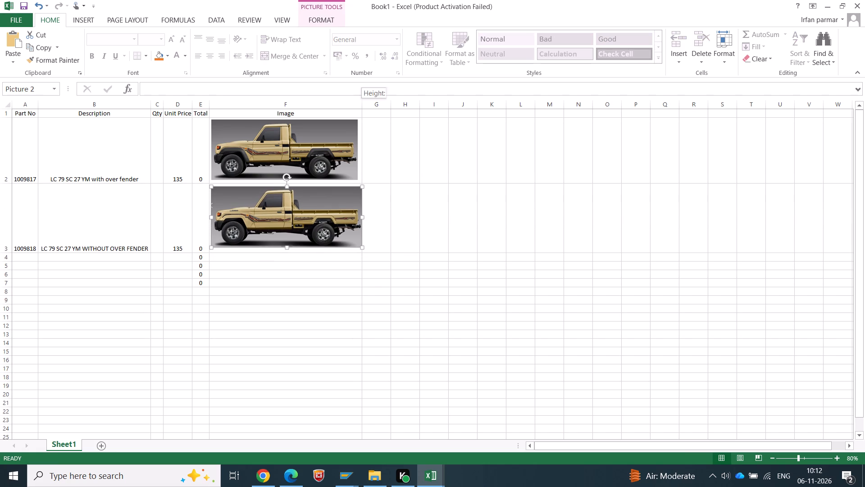
# Append KSA to the LC 79 SC 27 YM descriptions in B2 and B3.
pyautogui.doubleClick(141, 177)
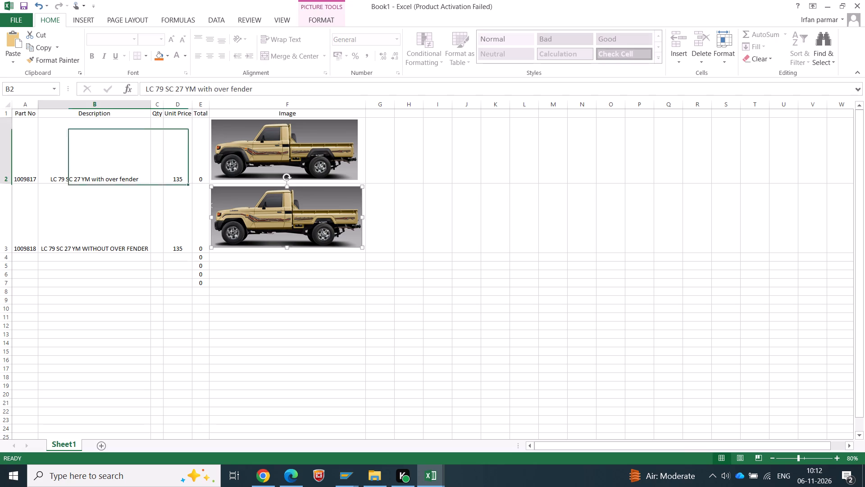
pyautogui.press('space')
pyautogui.write('KSA')
pyautogui.press('Return')
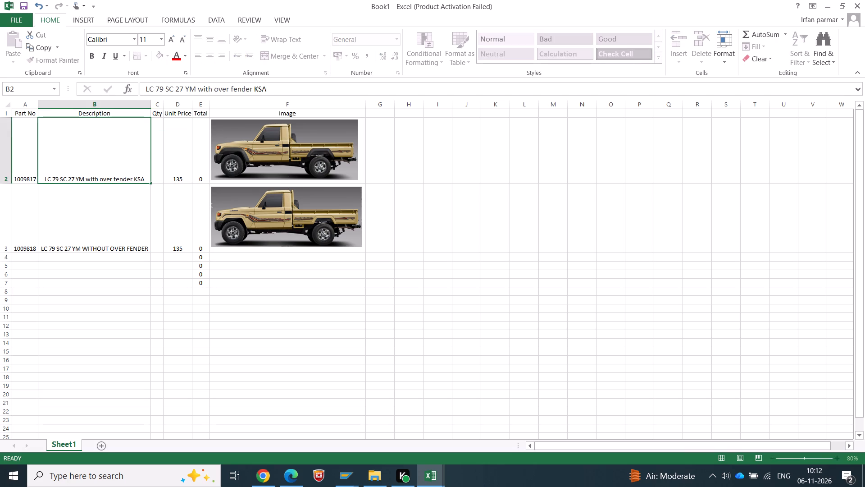
pyautogui.press('F2')
pyautogui.press('space')
pyautogui.write('KSA')
pyautogui.press('space')
pyautogui.press('Return')
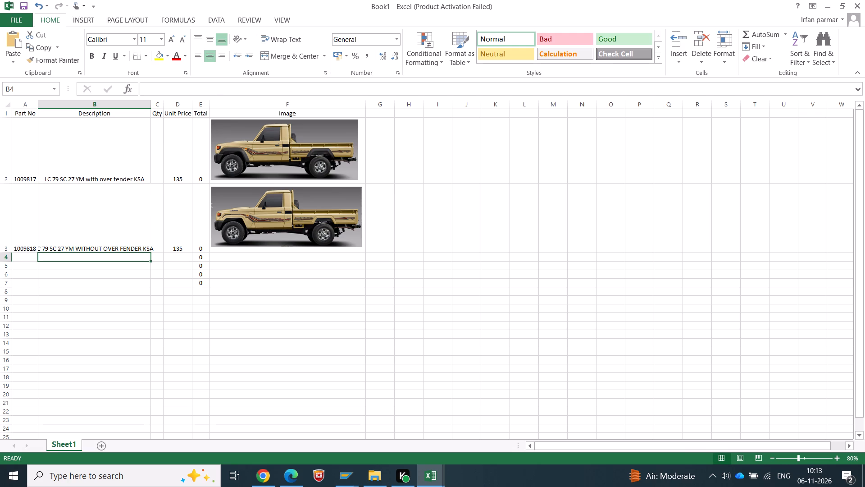
# Middle-align the contents of the whole sheet vertically.
pyautogui.click(285, 353)
pyautogui.click(9, 103)
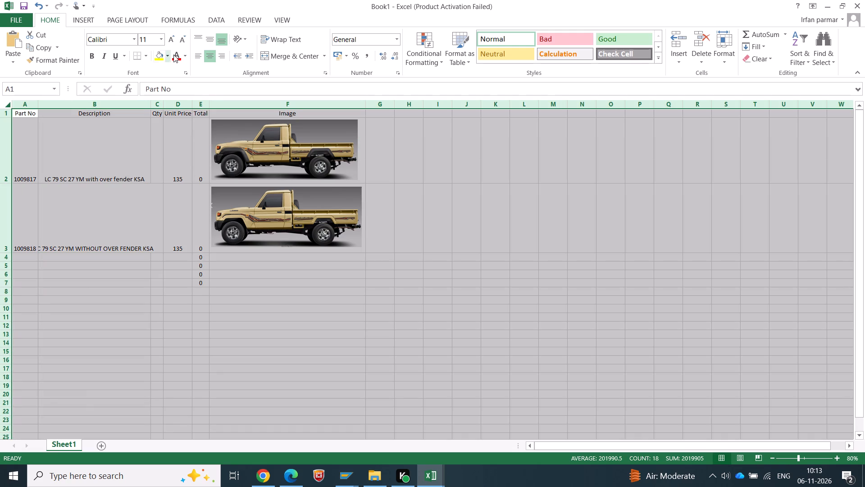
pyautogui.click(212, 36)
pyautogui.click(314, 318)
# Copy the SAP codes and descriptions in D19:E23 of the NTPL Exp Open Order for Nov'26 workbook and paste them as values from A4 in Book1.
pyautogui.press('super+d')
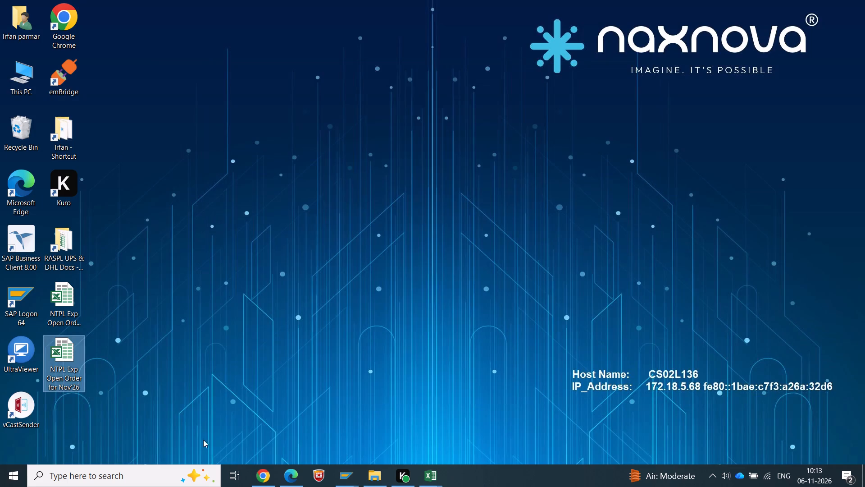
pyautogui.doubleClick(56, 363)
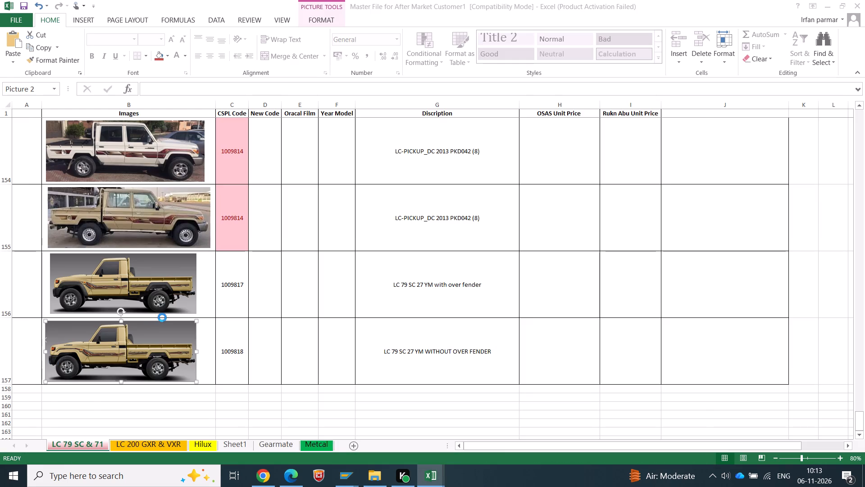
pyautogui.click(162, 317)
pyautogui.scroll(3, 212, 313)
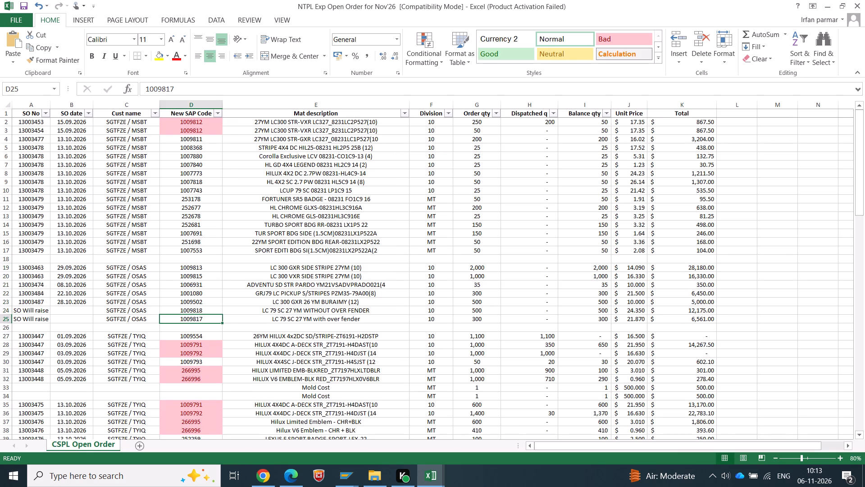
pyautogui.moveTo(199, 268); pyautogui.dragTo(270, 300)
pyautogui.hotkey('ctrl', 'c')
pyautogui.hotkey('alt', 'Tab')
pyautogui.hotkey('alt', 'Tab')
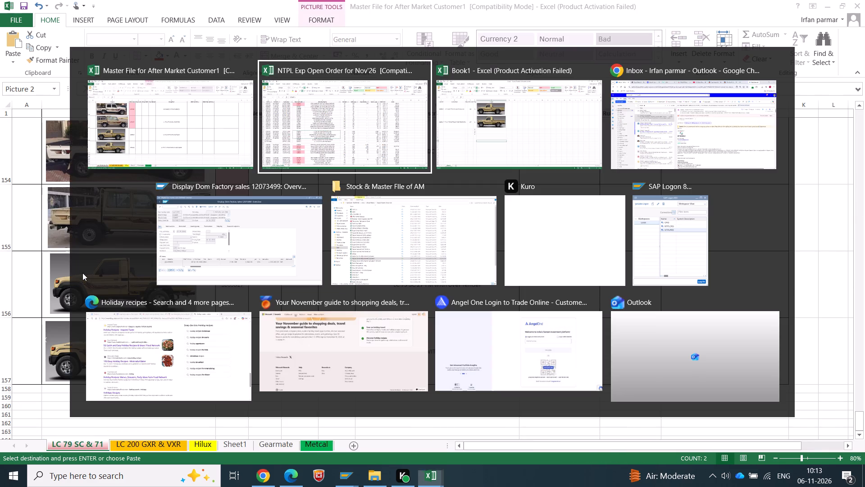
pyautogui.hotkey('alt', 'Tab')
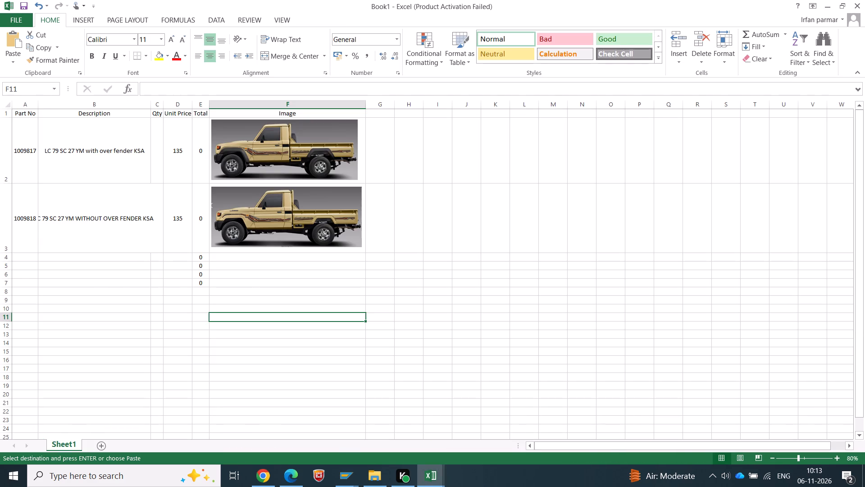
pyautogui.rightClick(19, 261)
pyautogui.click(57, 84)
# Copy the order quantities G19:G23 from the open order workbook and paste them as values from D4 in Book1.
pyautogui.hotkey('alt', 'Tab')
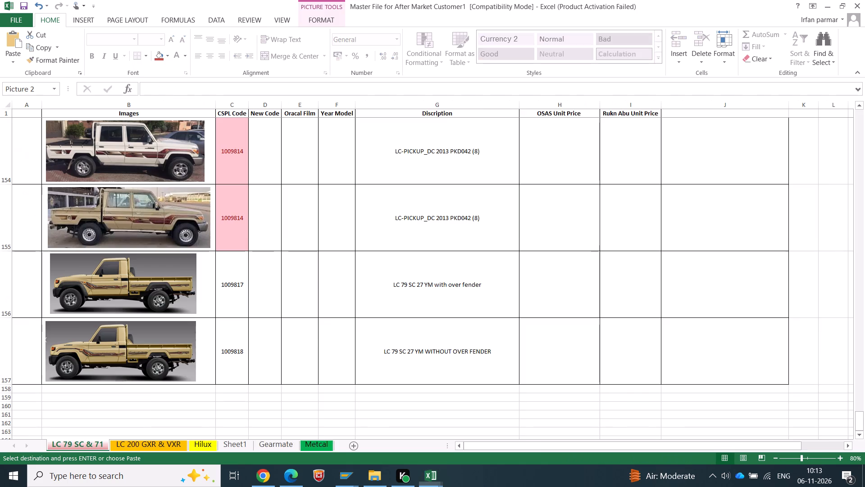
pyautogui.hotkey('alt', 'Tab')
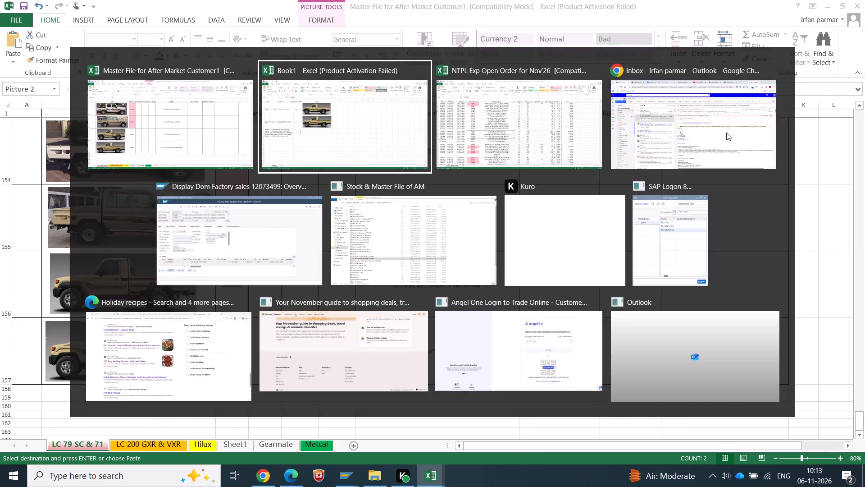
pyautogui.hotkey('alt', 'Tab')
pyautogui.hotkey('alt', 'Tab')
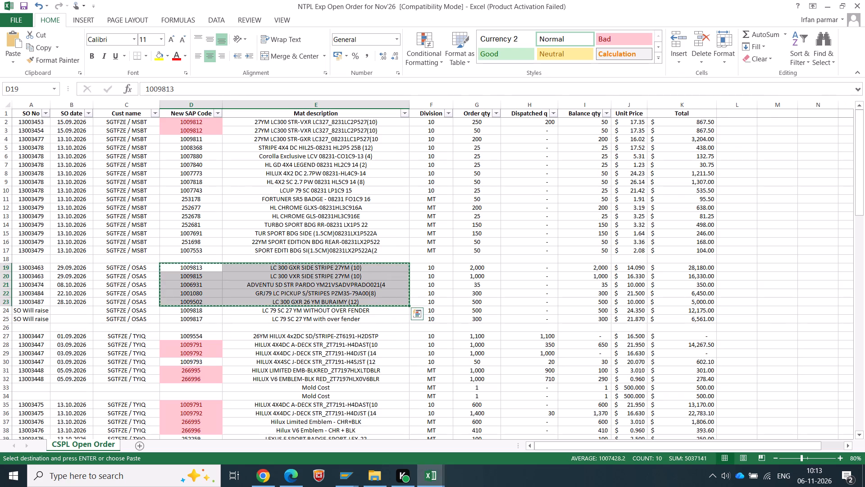
pyautogui.moveTo(468, 267); pyautogui.dragTo(468, 300)
pyautogui.hotkey('ctrl', 'c')
pyautogui.hotkey('alt', 'Tab')
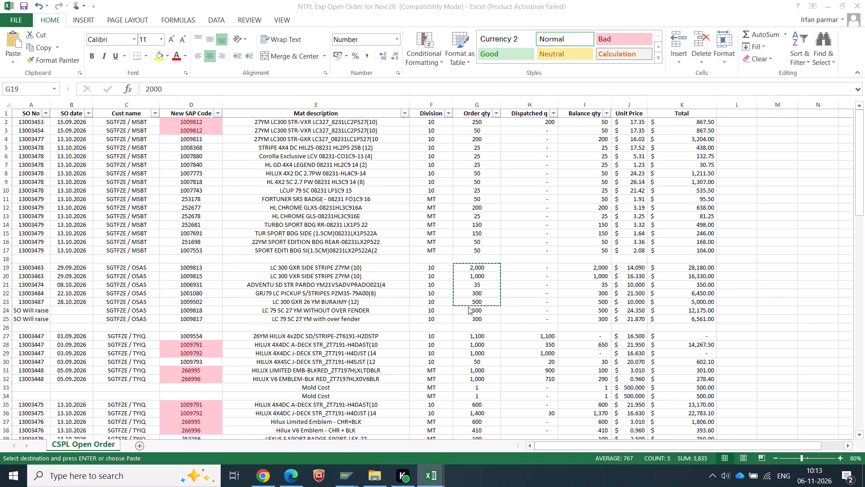
pyautogui.rightClick(182, 259)
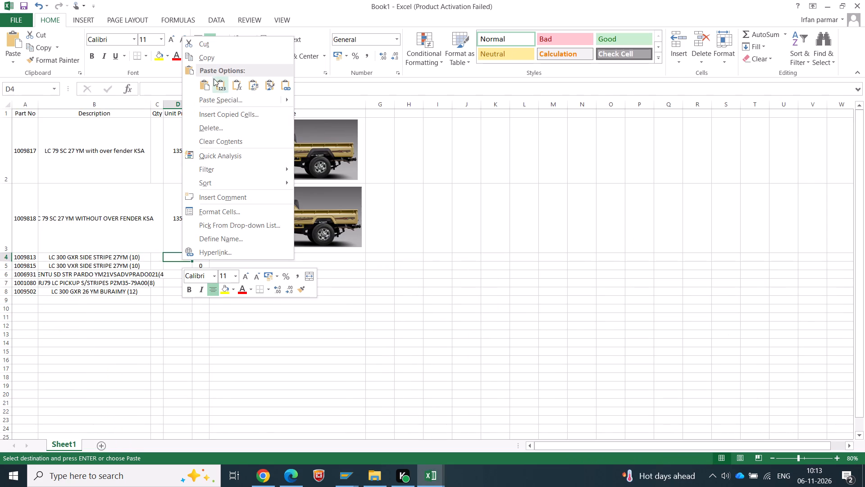
pyautogui.click(219, 87)
# Apply all borders to the table range A1:F8.
pyautogui.moveTo(303, 294); pyautogui.dragTo(0, 0)
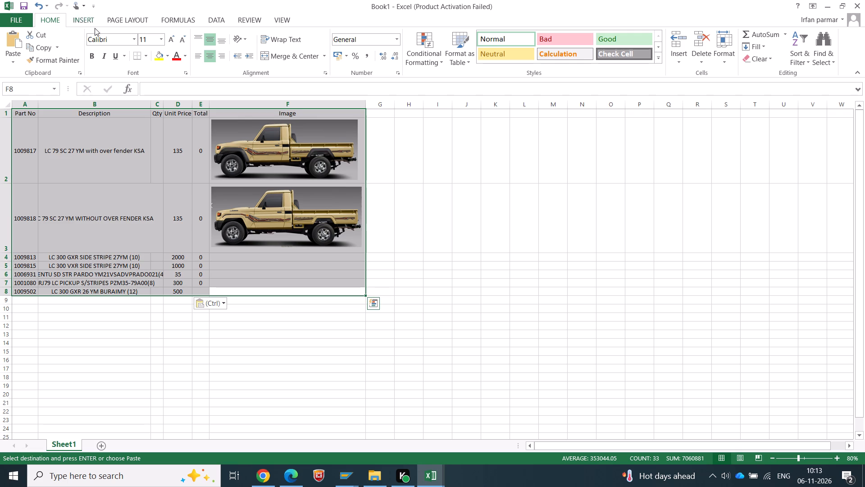
pyautogui.click(148, 58)
pyautogui.click(147, 149)
pyautogui.click(507, 265)
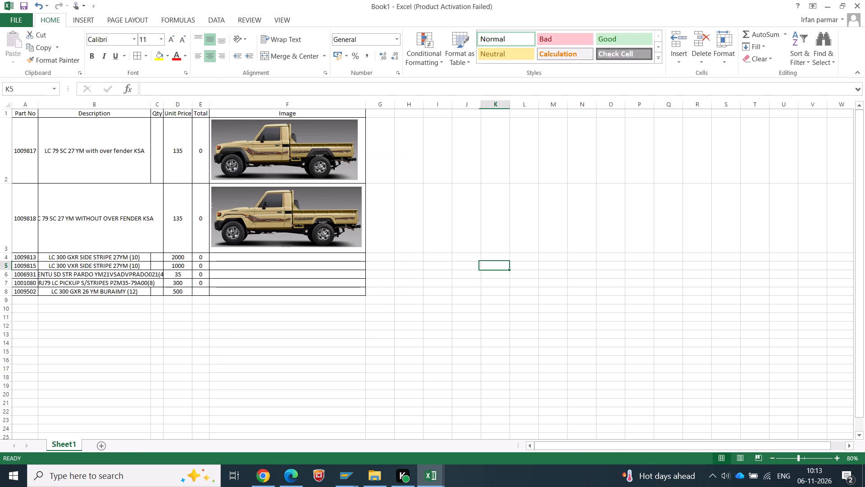
# Copy the format of row 3 onto rows 4 to 8 with Format Painter.
pyautogui.click(0, 204)
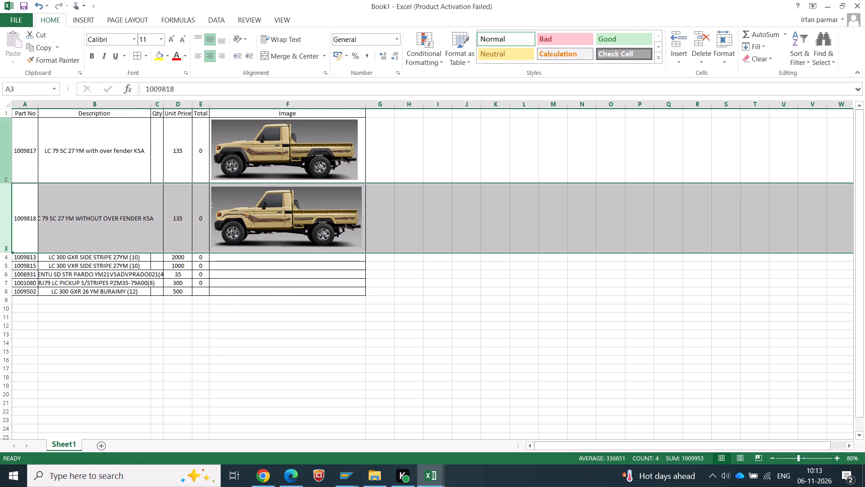
pyautogui.click(36, 58)
pyautogui.moveTo(6, 257); pyautogui.dragTo(7, 288)
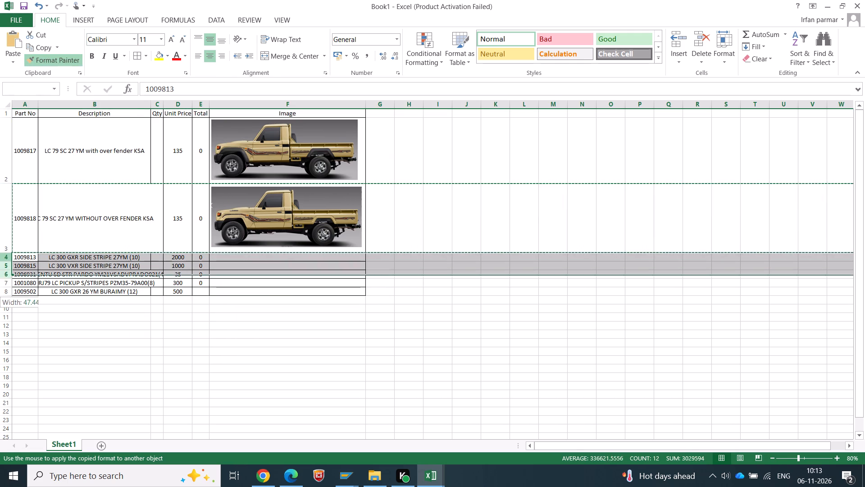
pyautogui.moveTo(7, 288); pyautogui.dragTo(7, 291)
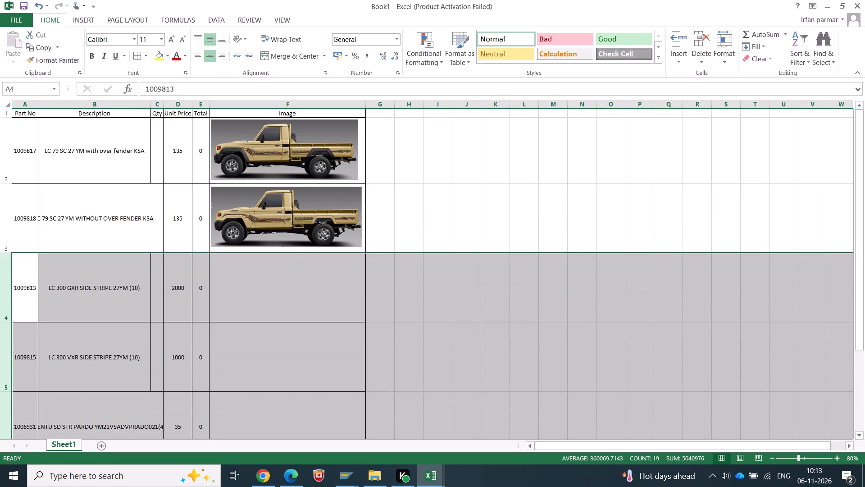
# Autofit all column widths, and widen Image column F to cover the two pickup pictures.
pyautogui.click(8, 107)
pyautogui.doubleClick(149, 104)
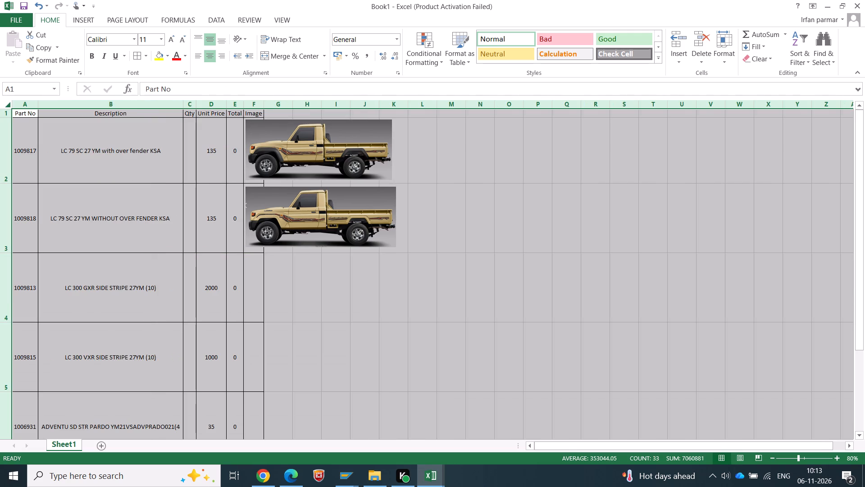
pyautogui.click(684, 302)
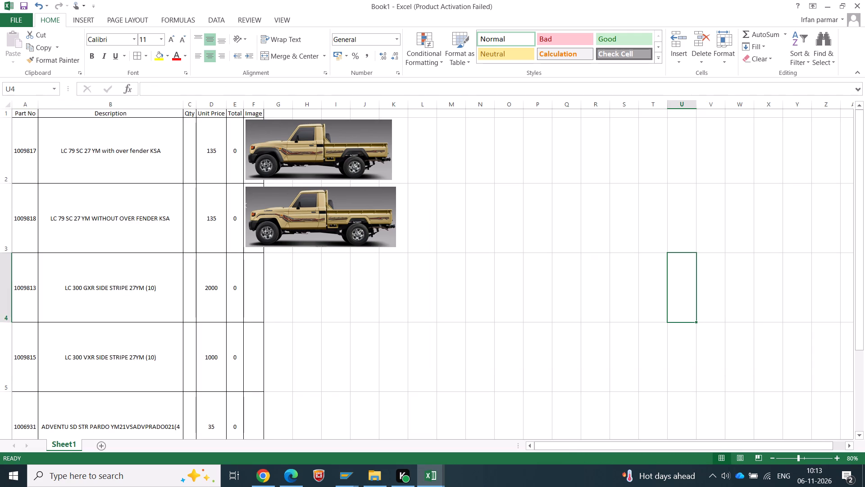
pyautogui.moveTo(264, 105); pyautogui.dragTo(398, 121)
pyautogui.click(533, 248)
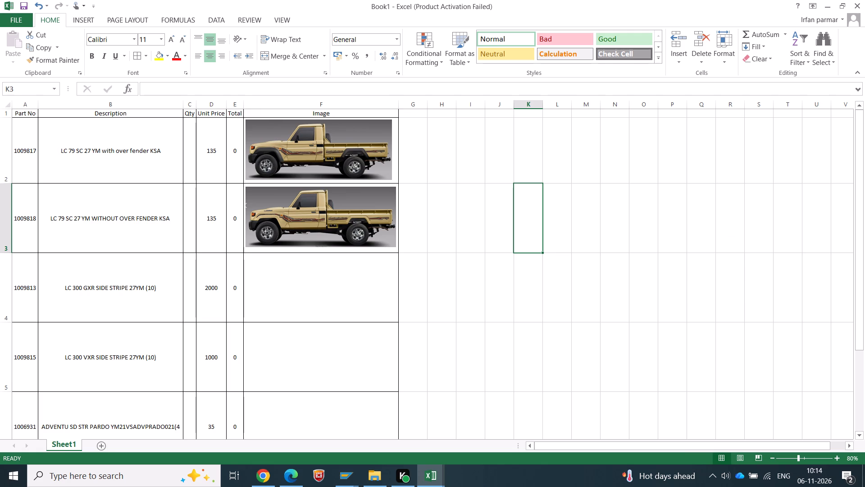
# Copy the quantities of the five added parts from the Unit Price column into the Qty column starting at C4.
pyautogui.click(105, 295)
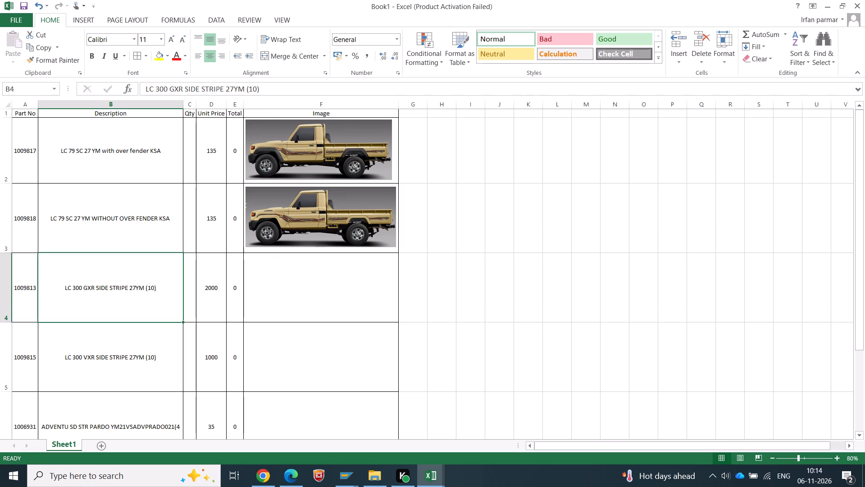
pyautogui.moveTo(210, 140); pyautogui.dragTo(210, 388)
pyautogui.moveTo(207, 297); pyautogui.dragTo(210, 318)
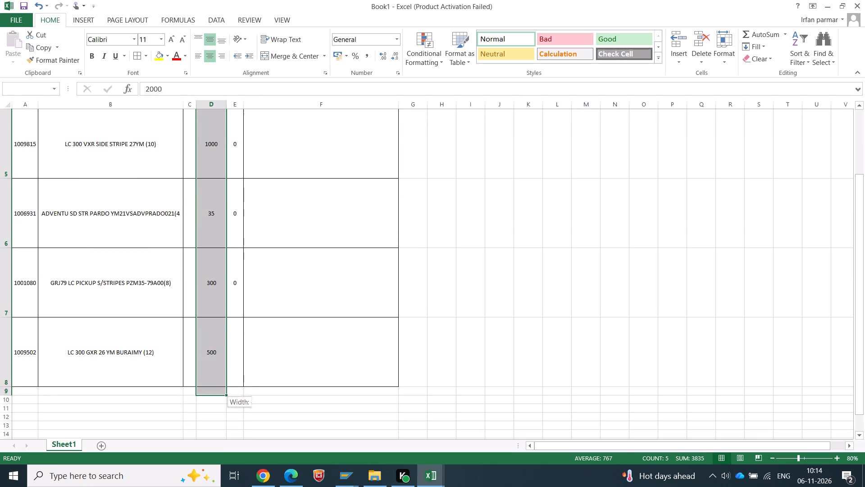
pyautogui.moveTo(210, 318); pyautogui.dragTo(210, 354)
pyautogui.hotkey('ctrl', 'c')
pyautogui.press('Left')
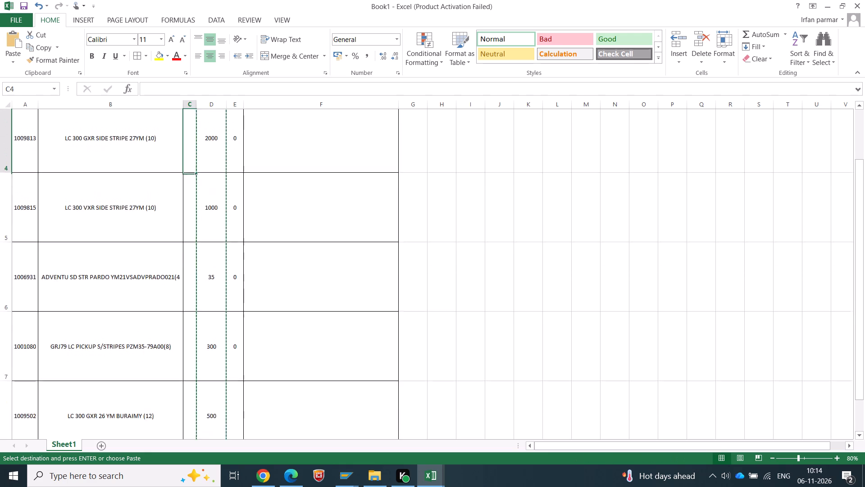
pyautogui.press('Return')
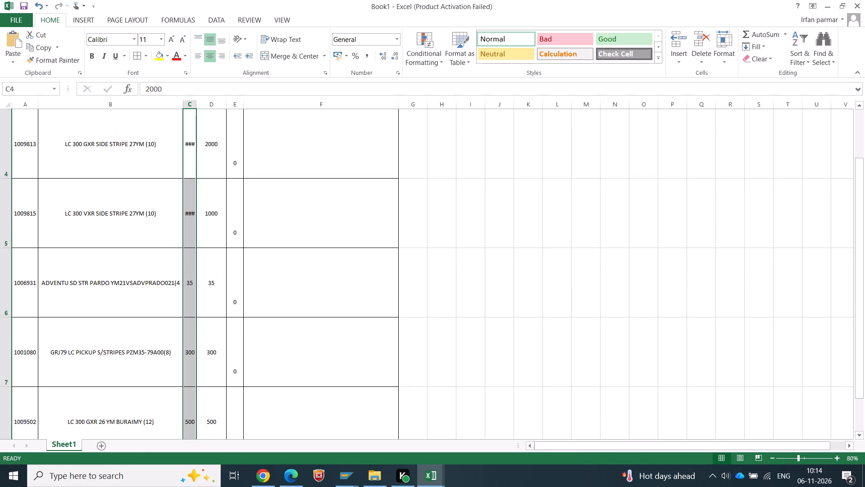
# Clear the misplaced quantities of the five added parts from the Unit Price column, cells D4 to D8.
pyautogui.press('Right')
pyautogui.hotkey('shift', 'Down')
pyautogui.hotkey('shift', 'Down')
pyautogui.hotkey('shift', 'Down')
pyautogui.hotkey('shift', 'Down')
pyautogui.hotkey('shift', 'Down')
pyautogui.hotkey('shift', 'Down')
pyautogui.hotkey('shift', 'Down')
pyautogui.hotkey('shift', 'Down')
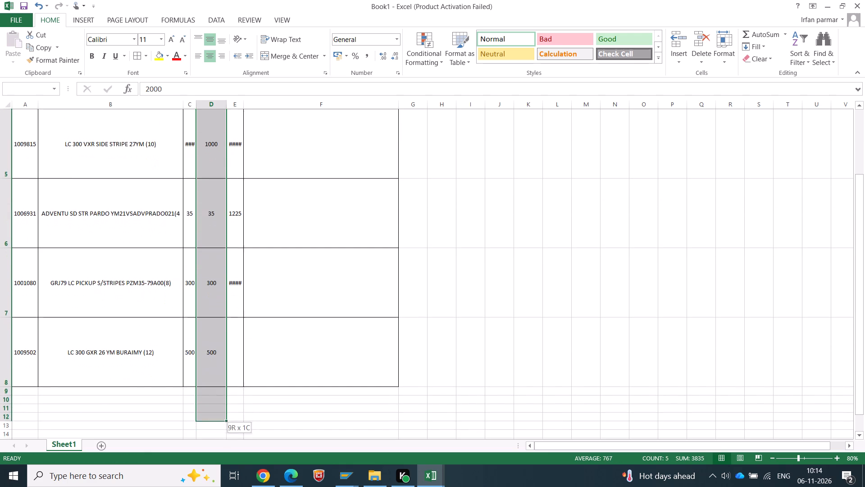
pyautogui.hotkey('shift', 'Up')
pyautogui.hotkey('shift', 'Up')
pyautogui.hotkey('shift', 'Up')
pyautogui.hotkey('shift', 'Up')
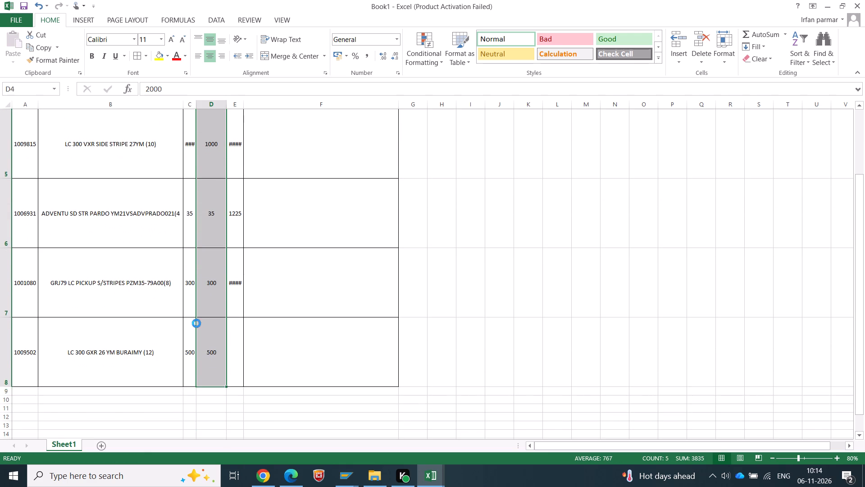
pyautogui.press('Delete')
# Autofit the Qty column so its four-digit quantities fit.
pyautogui.doubleClick(193, 101)
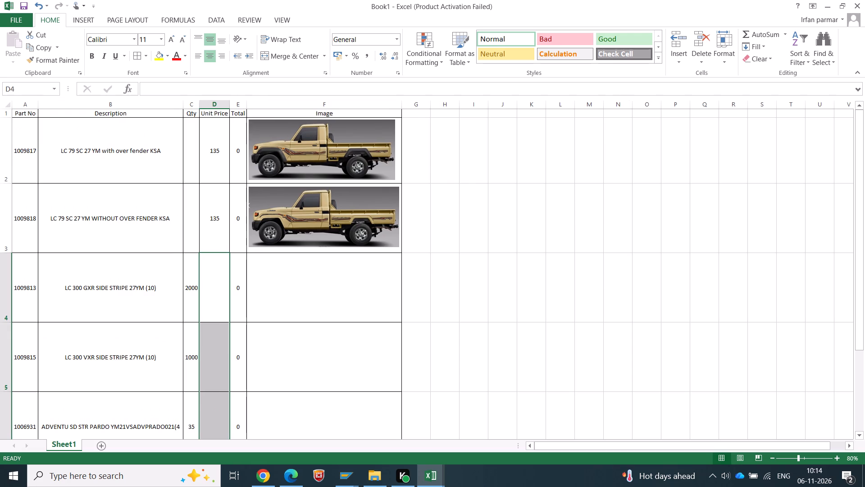
pyautogui.click(609, 267)
pyautogui.scroll(-3, 371, 315)
pyautogui.scroll(2, 204, 277)
# Add a bold AutoSum of the quantities in C4:C8 in cell C9 below the Qty column.
pyautogui.scroll(-1, 200, 348)
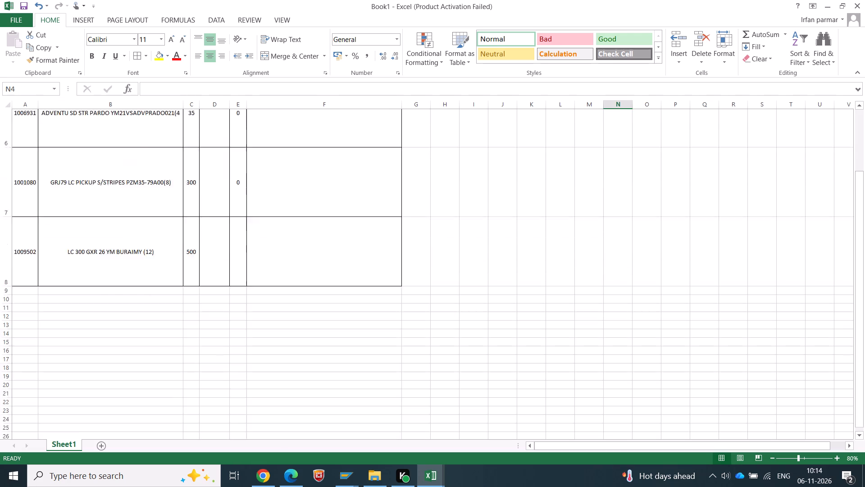
pyautogui.click(187, 242)
pyautogui.click(187, 252)
pyautogui.hotkey('alt', '=')
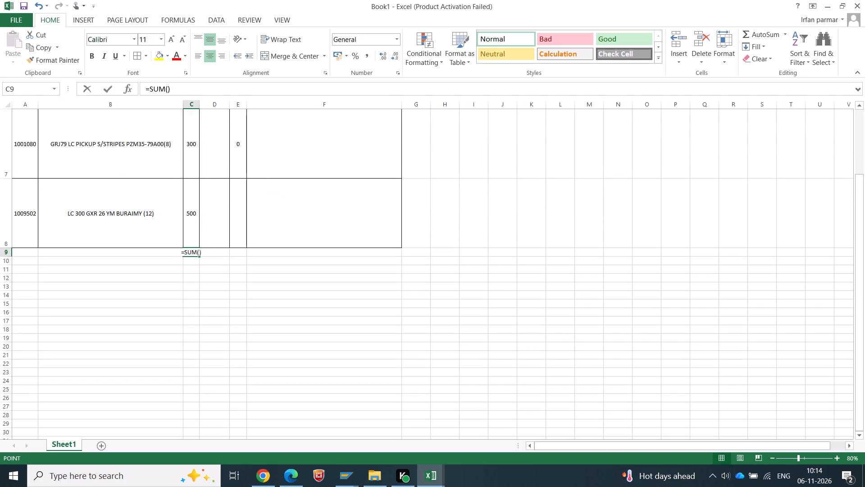
pyautogui.press('Return')
pyautogui.press('Up')
pyautogui.hotkey('ctrl', 'b')
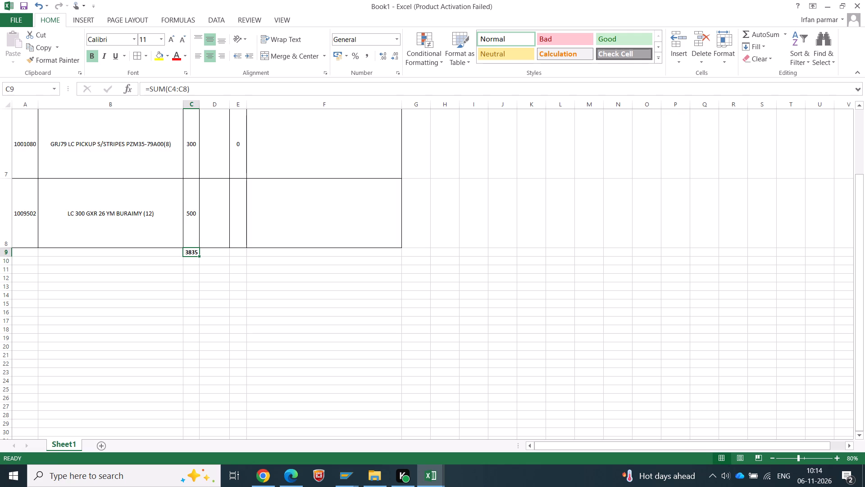
# Fill the Total formula down into E8 for part 1009502.
pyautogui.scroll(2, 219, 243)
pyautogui.scroll(-1, 246, 281)
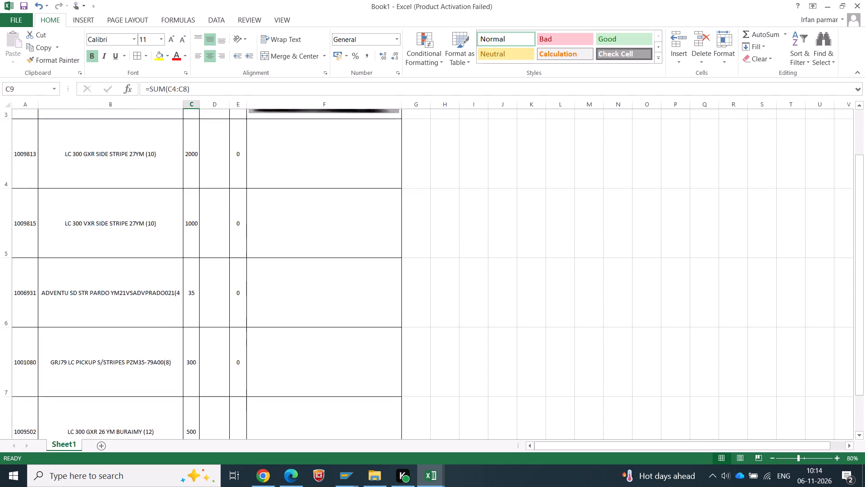
pyautogui.click(237, 408)
pyautogui.hotkey('ctrl', 'd')
pyautogui.scroll(-2, 242, 348)
# Freeze the panes above row 2 so the header row stays in view.
pyautogui.scroll(7, 242, 345)
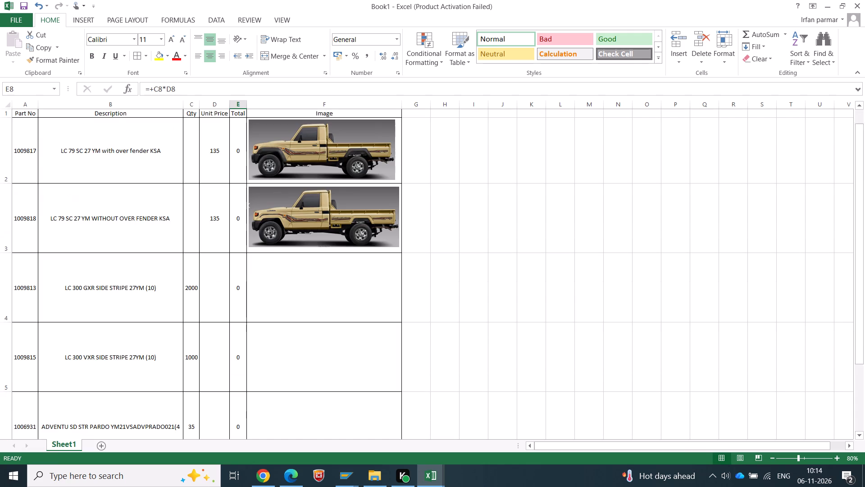
pyautogui.scroll(6, 242, 345)
pyautogui.click(3, 128)
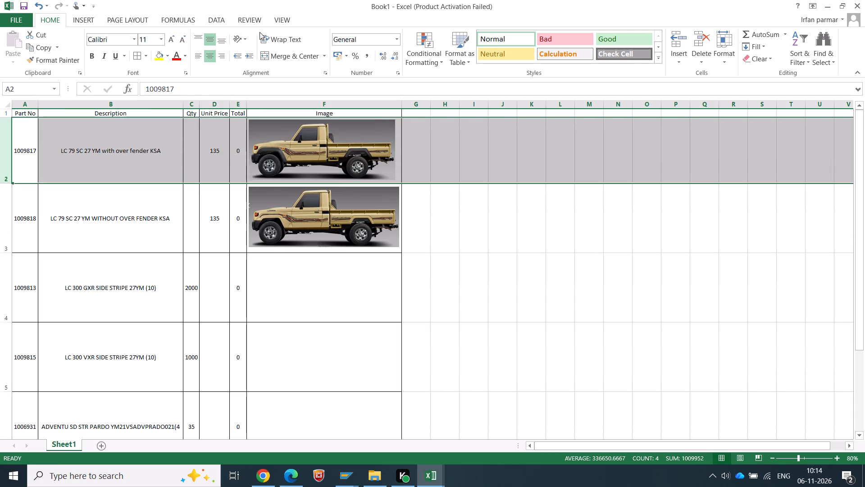
pyautogui.click(281, 24)
pyautogui.click(357, 49)
pyautogui.click(386, 87)
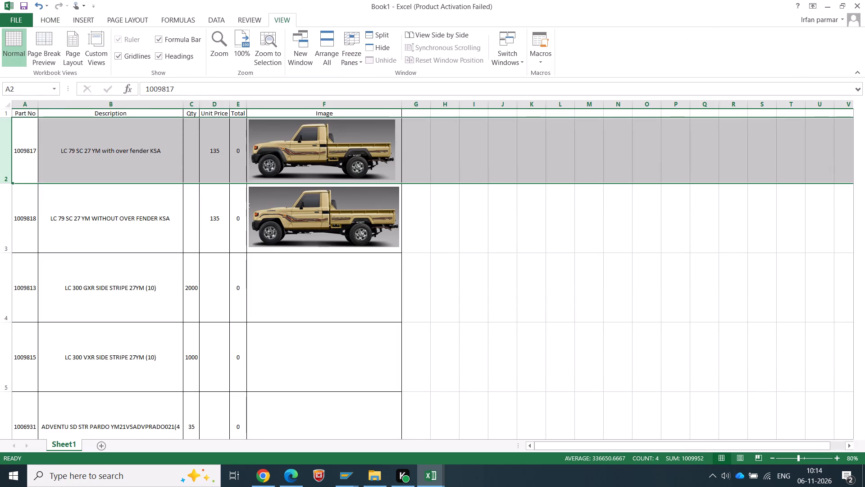
pyautogui.click(582, 264)
pyautogui.scroll(-1, 323, 243)
pyautogui.scroll(2, 323, 243)
# Make the header row labels from Part No to Image bold.
pyautogui.moveTo(325, 113); pyautogui.dragTo(0, 74)
pyautogui.hotkey('ctrl', 'b')
pyautogui.click(461, 349)
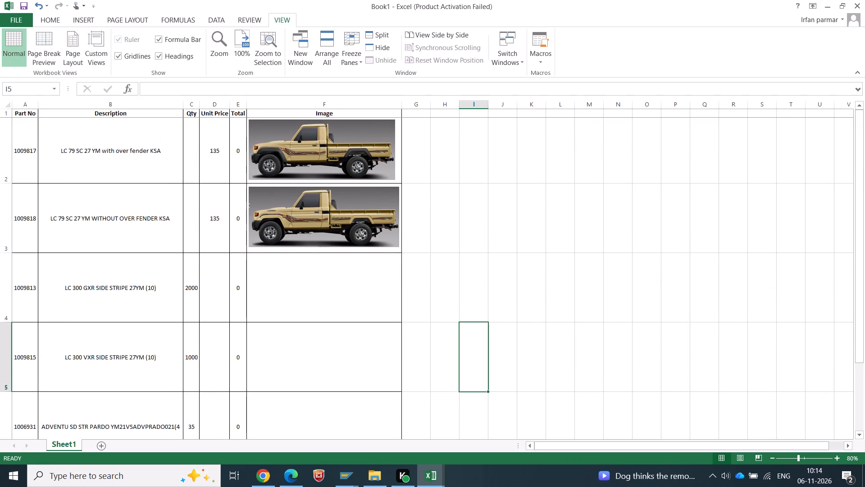
# Enter quantity 500 for part 1009818 and quantity 300 for part 1009817.
pyautogui.click(196, 296)
pyautogui.click(197, 153)
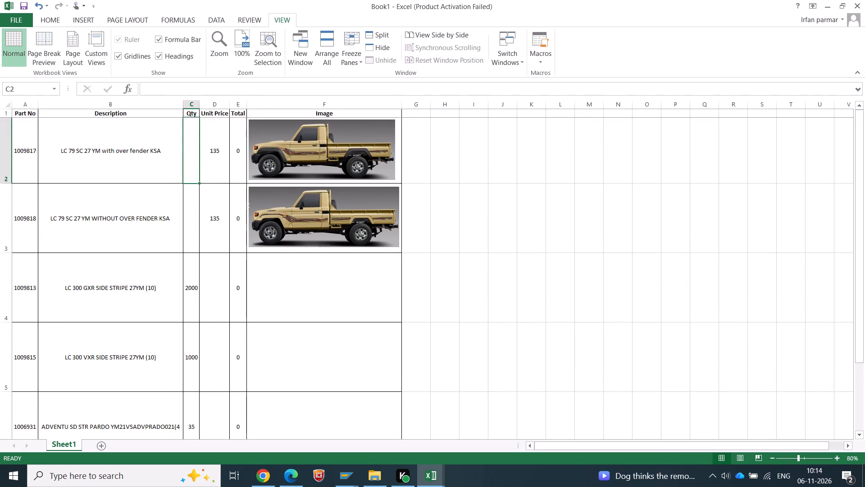
pyautogui.click(193, 228)
pyautogui.write('500')
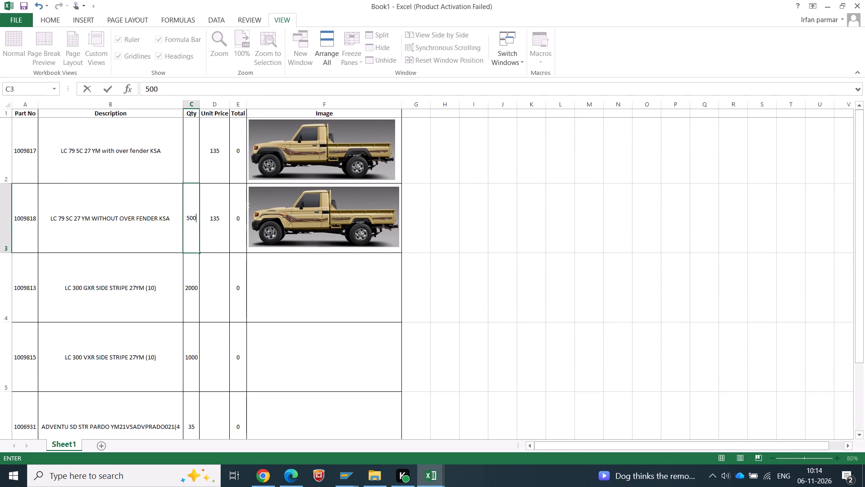
pyautogui.press('Return')
pyautogui.press('Up')
pyautogui.press('Up')
pyautogui.write('300.')
pyautogui.press('Return')
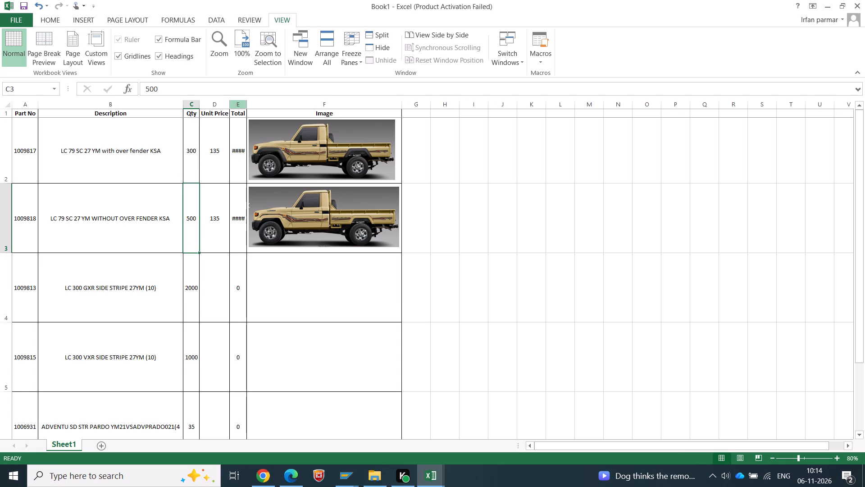
# Autofit the Total column to show the full amounts.
pyautogui.doubleClick(244, 105)
# Enter unit price 100 for part 1009813 and fill it down to part 1009815.
pyautogui.click(200, 291)
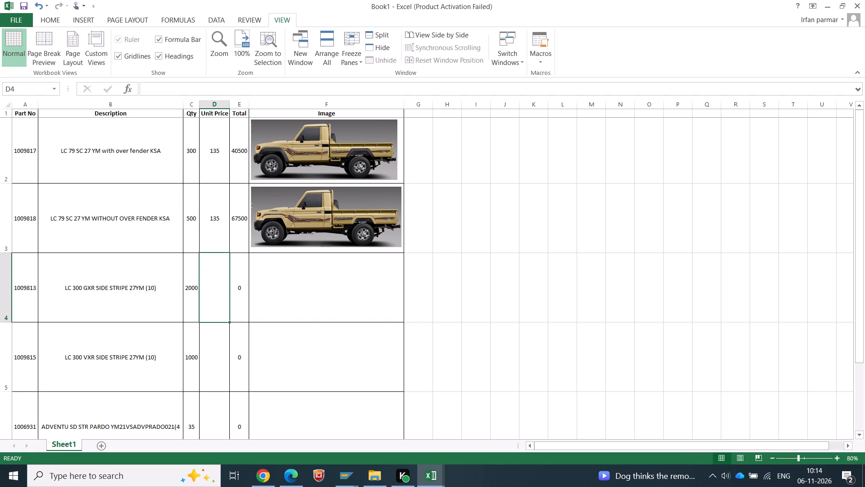
pyautogui.write('100')
pyautogui.press('Return')
pyautogui.hotkey('ctrl', 'd')
# Enter unit price 100 for part 1001080 and 0 for part 1009502, leaving part 1006931 blank.
pyautogui.press('Return')
pyautogui.press('Return')
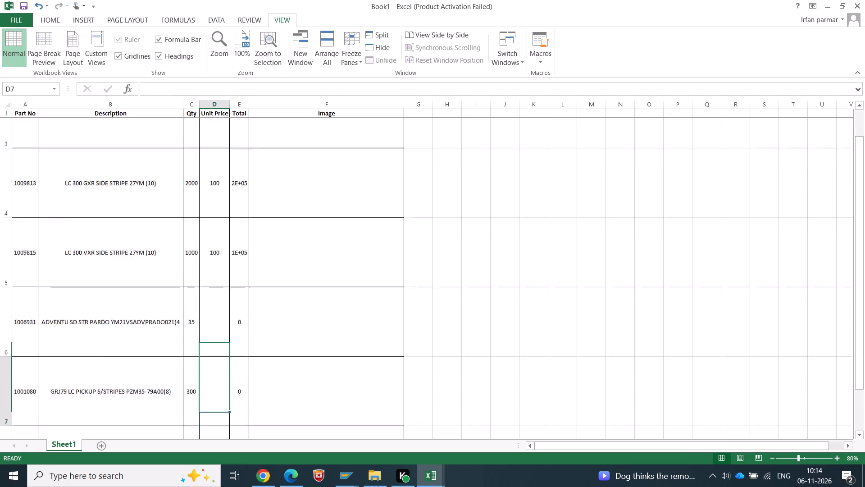
pyautogui.write('100')
pyautogui.press('Return')
pyautogui.hotkey('ctrl', 'd')
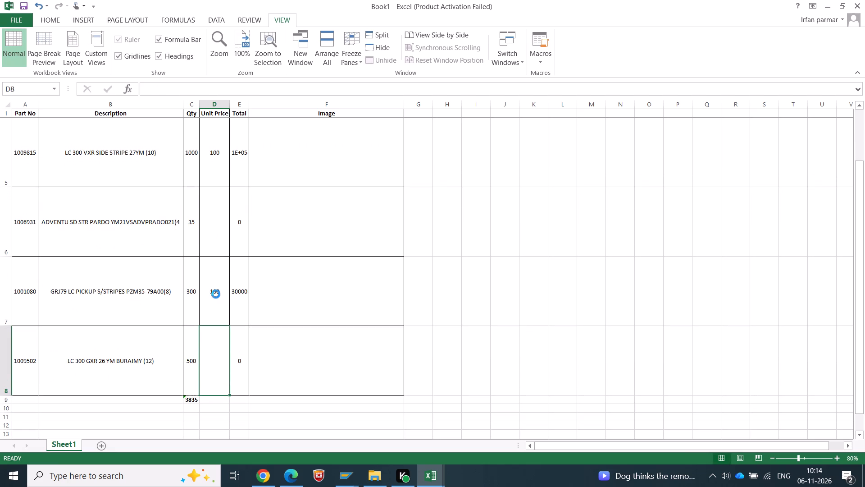
pyautogui.press('0')
pyautogui.press('Return')
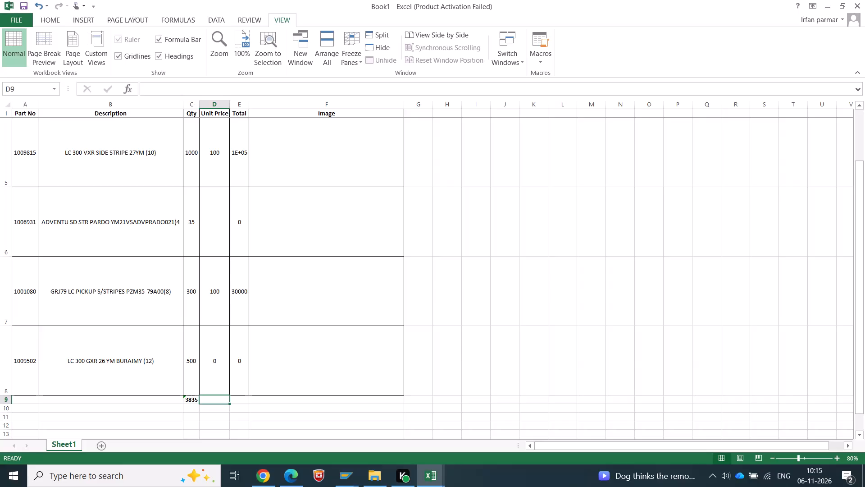
# Select the unit price cell of part 1001080.
pyautogui.click(219, 282)
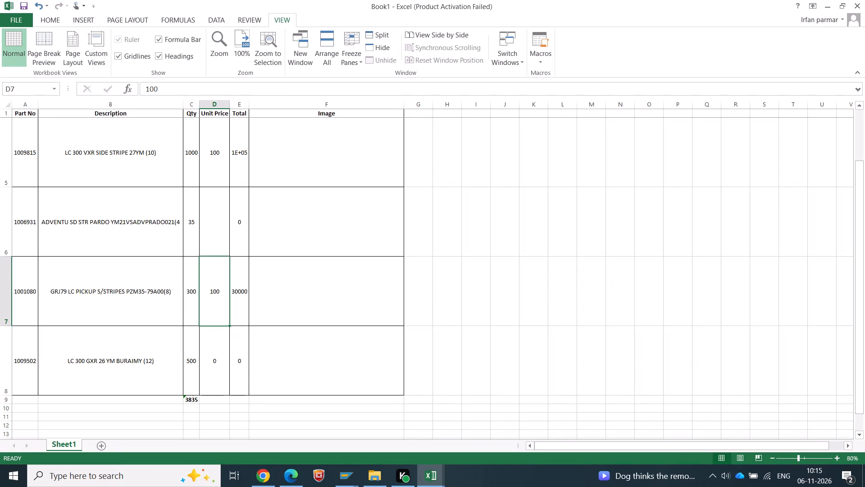
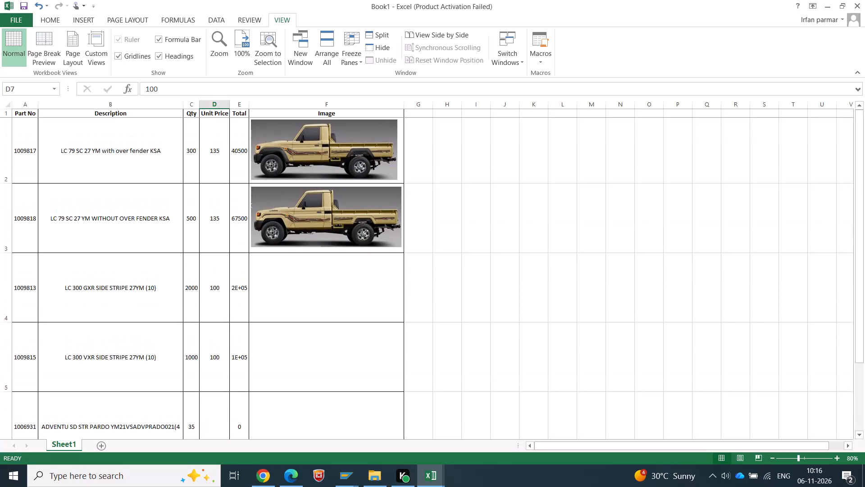
# Enter unit price 100 for part 1006931.
pyautogui.click(217, 413)
pyautogui.write('100')
pyautogui.press('Return')
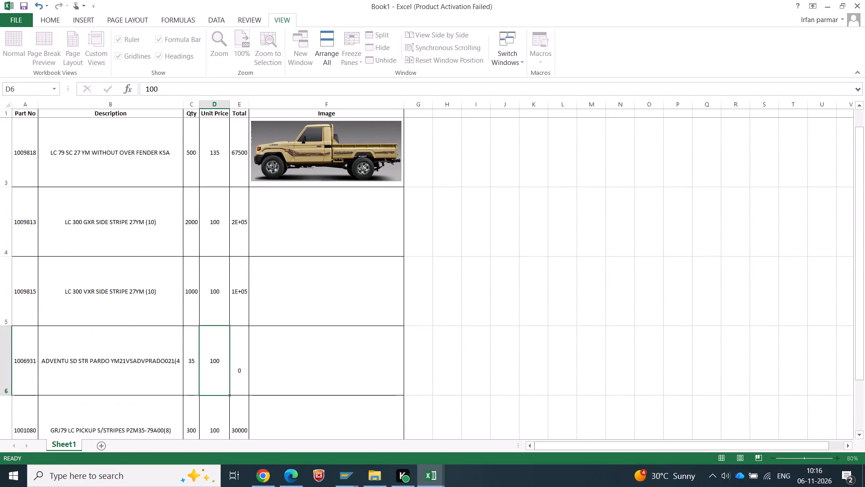
pyautogui.hotkey('ctrl', 's')
pyautogui.press('Escape')
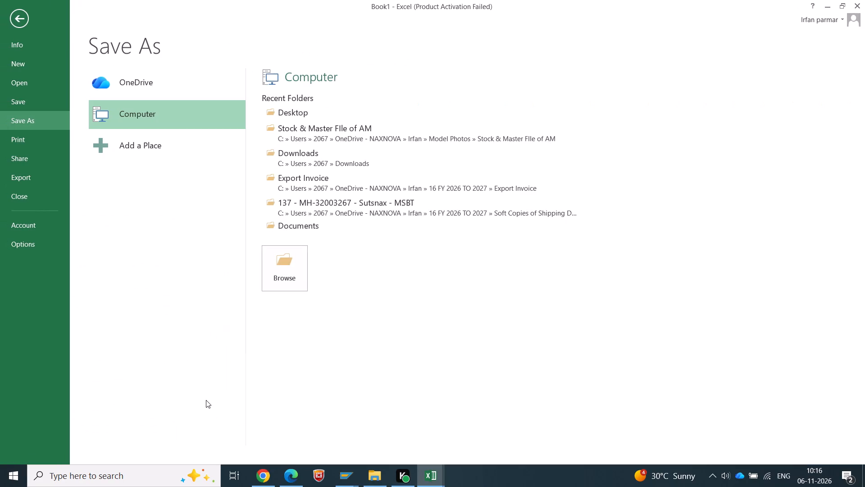
# Search the whole after-market customer master file, across all its sheets, for part number 1009813.
pyautogui.scroll(1, 462, 283)
pyautogui.scroll(-1, 462, 283)
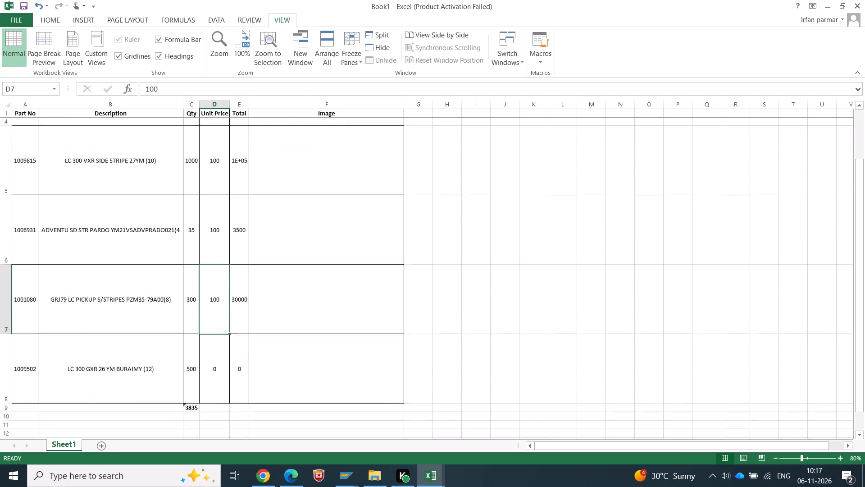
pyautogui.scroll(1, 462, 283)
pyautogui.click(34, 293)
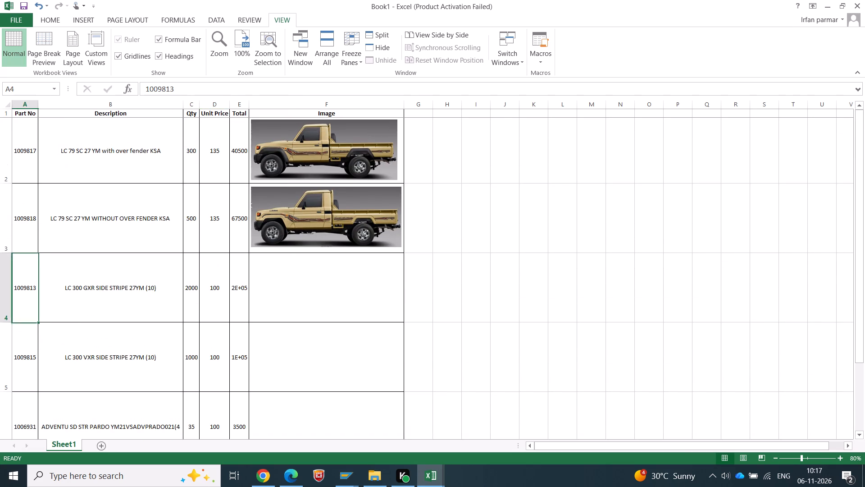
pyautogui.hotkey('ctrl', 'c')
pyautogui.hotkey('alt', 'Tab')
pyautogui.hotkey('alt', 'Tab')
pyautogui.click(356, 327)
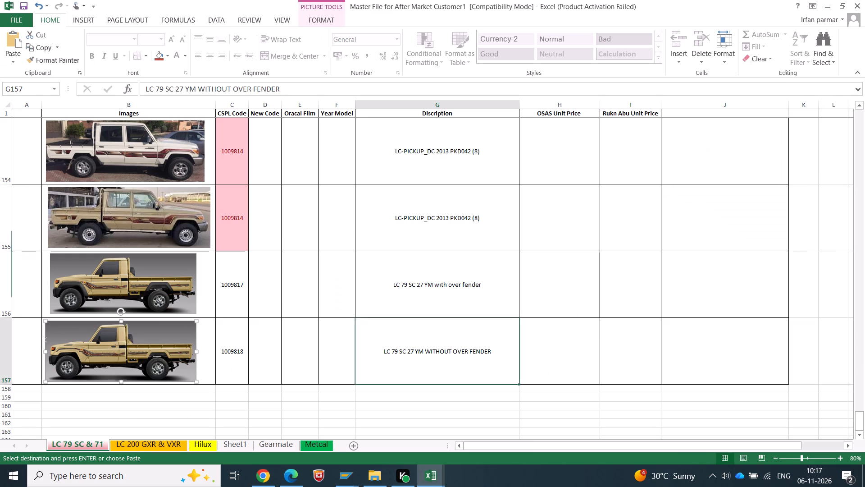
pyautogui.hotkey('ctrl', 'f')
pyautogui.hotkey('ctrl', 'v')
pyautogui.click(339, 263)
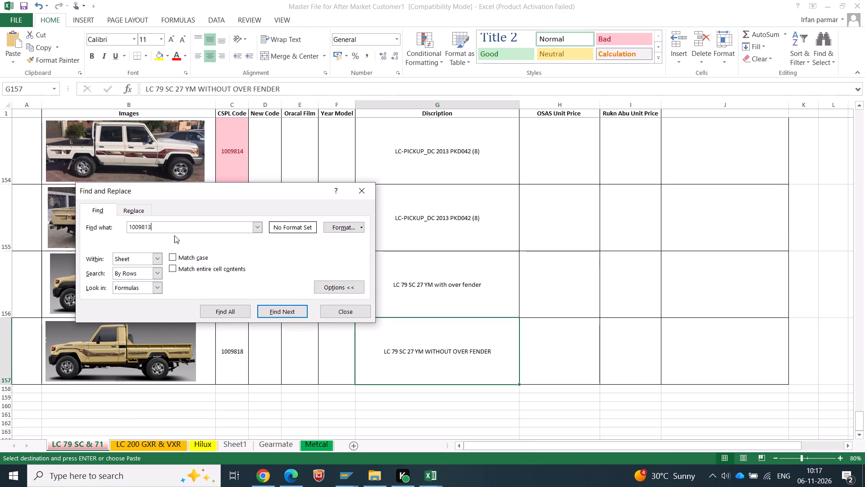
pyautogui.click(141, 261)
pyautogui.click(138, 275)
pyautogui.click(281, 312)
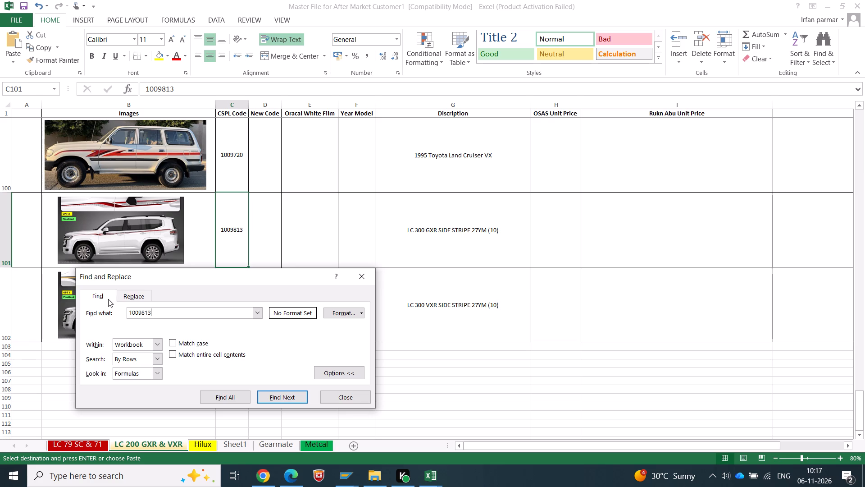
# Copy the picture of part 1009813 from the master file into that part's Image cell in the order list.
pyautogui.press('Escape')
pyautogui.click(126, 233)
pyautogui.hotkey('ctrl', 'c')
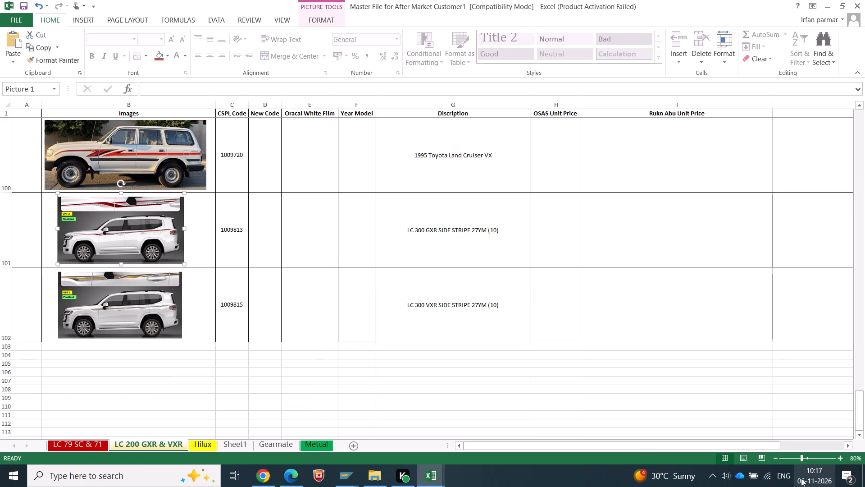
pyautogui.hotkey('alt', 'Tab')
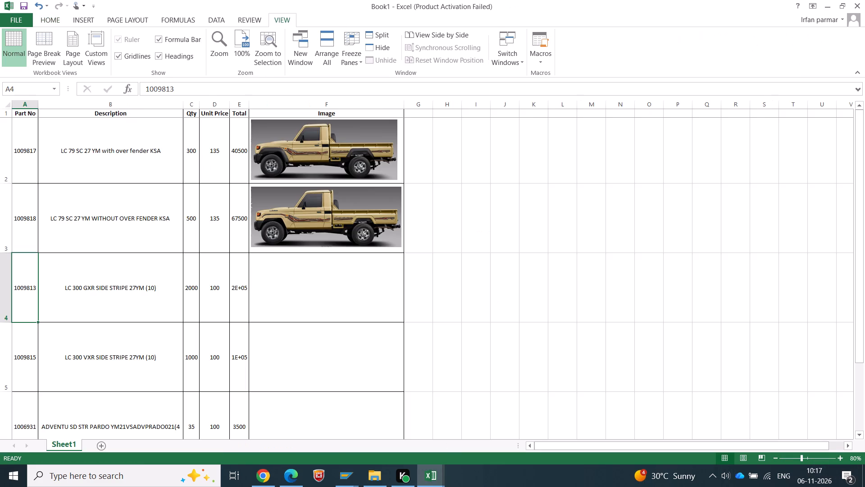
pyautogui.click(391, 293)
pyautogui.hotkey('ctrl', 'v')
# Autofit the Total column to show the full amounts.
pyautogui.doubleClick(248, 106)
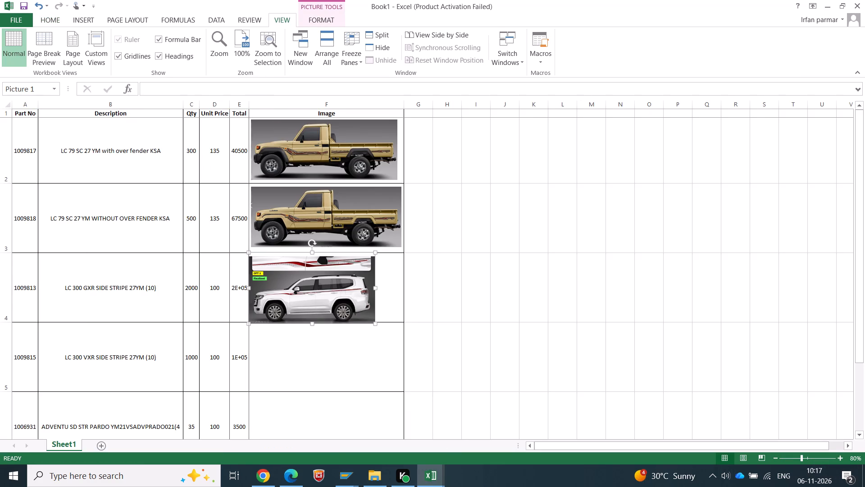
# Reposition the part 1009813 picture and shrink it to fit inside its Image cell.
pyautogui.moveTo(336, 302); pyautogui.dragTo(342, 303)
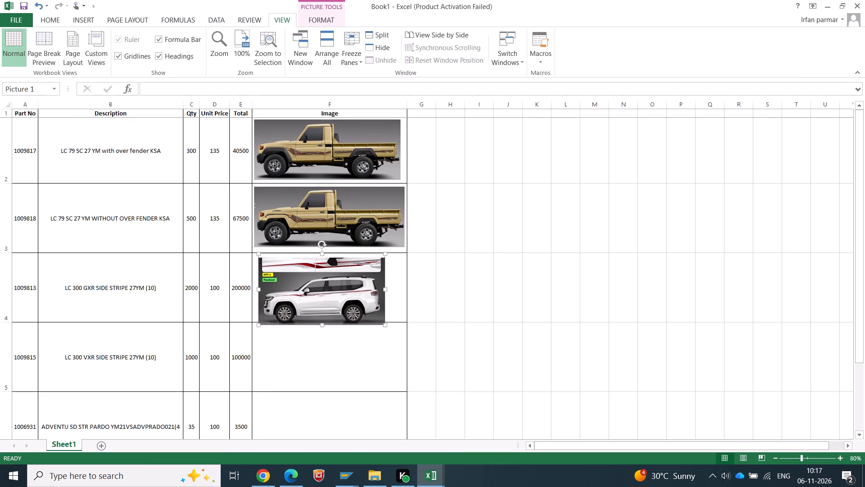
pyautogui.click(362, 307)
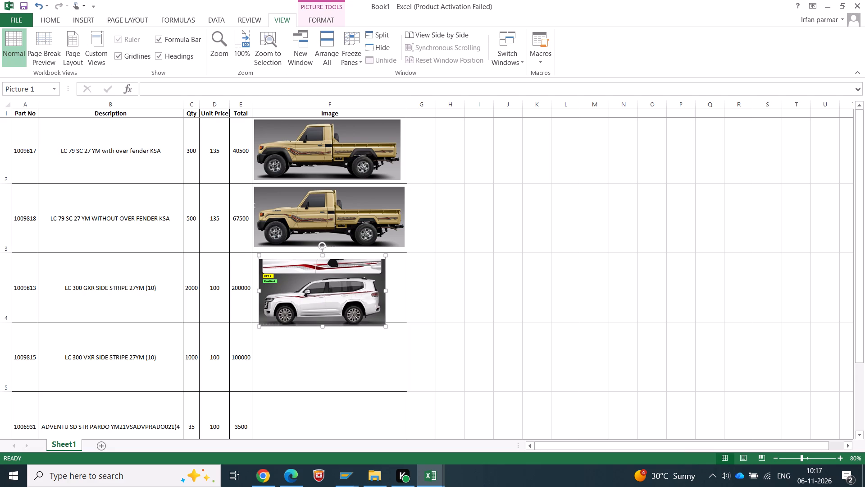
pyautogui.moveTo(383, 325); pyautogui.dragTo(372, 317)
pyautogui.click(500, 311)
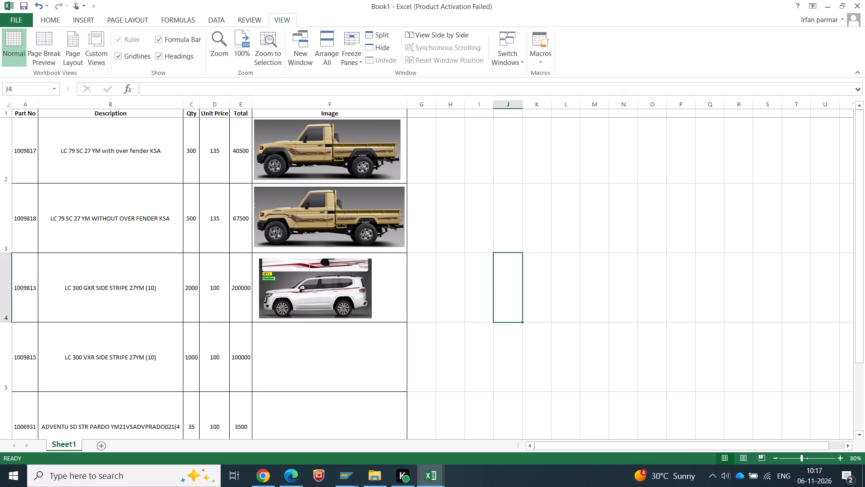
# Copy the picture of part 1009815 from the master file into its Image cell and shrink it to fit the row.
pyautogui.click(82, 369)
pyautogui.hotkey('alt', 'Tab')
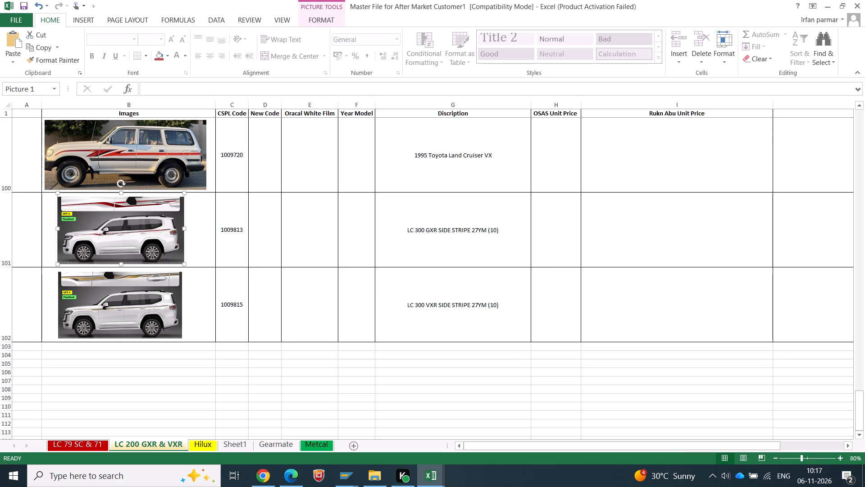
pyautogui.click(159, 304)
pyautogui.hotkey('ctrl', 'c')
pyautogui.hotkey('alt', 'Tab')
pyautogui.click(333, 350)
pyautogui.hotkey('ctrl', 'v')
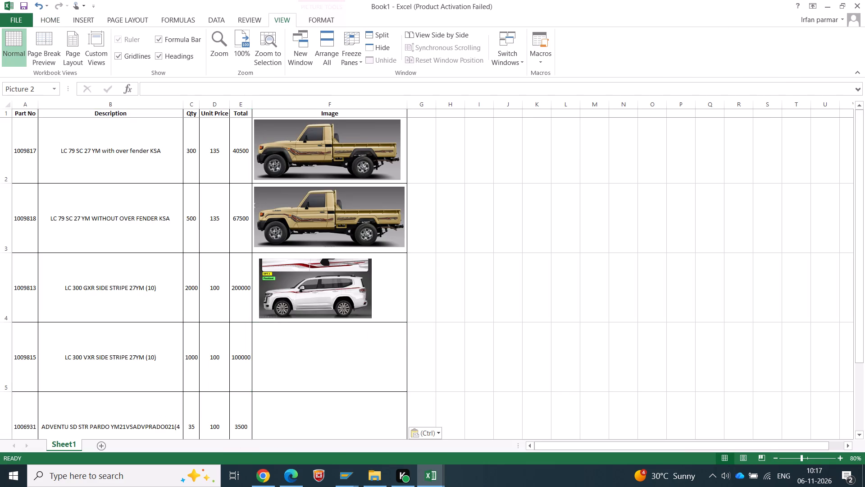
pyautogui.click(322, 351)
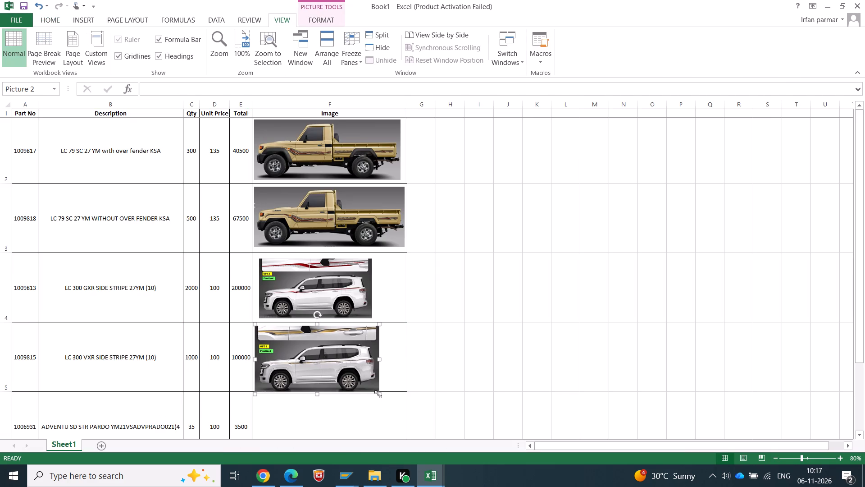
pyautogui.moveTo(379, 394); pyautogui.dragTo(368, 388)
pyautogui.click(493, 375)
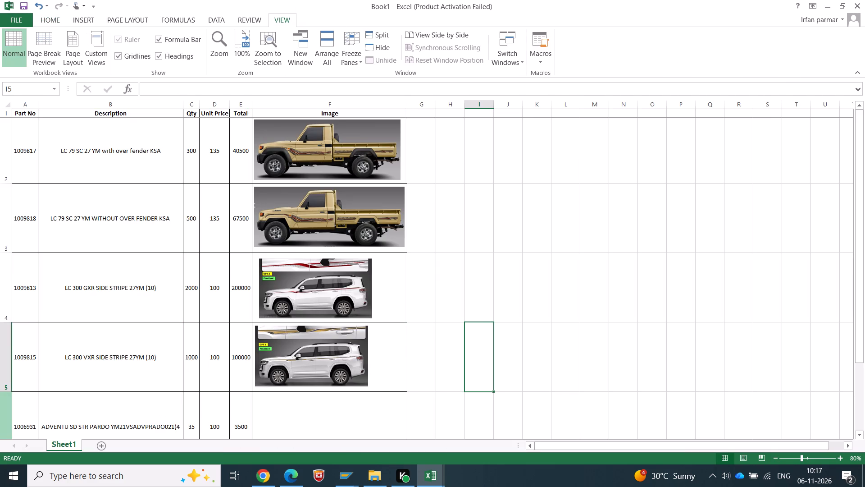
# Find part number 1006931 in the master file and copy its Toyota Prado Adventure picture.
pyautogui.click(28, 425)
pyautogui.hotkey('ctrl', 'c')
pyautogui.hotkey('alt', 'Tab')
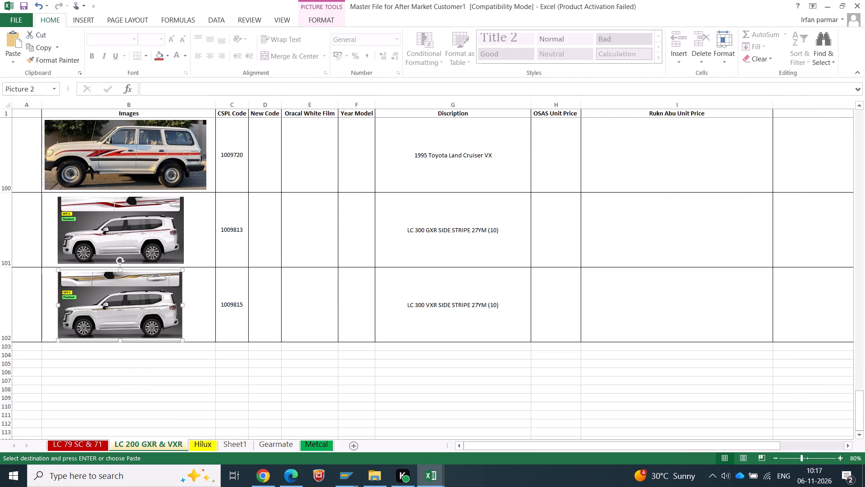
pyautogui.click(282, 302)
pyautogui.hotkey('ctrl', 'f')
pyautogui.hotkey('ctrl', 'v')
pyautogui.click(285, 407)
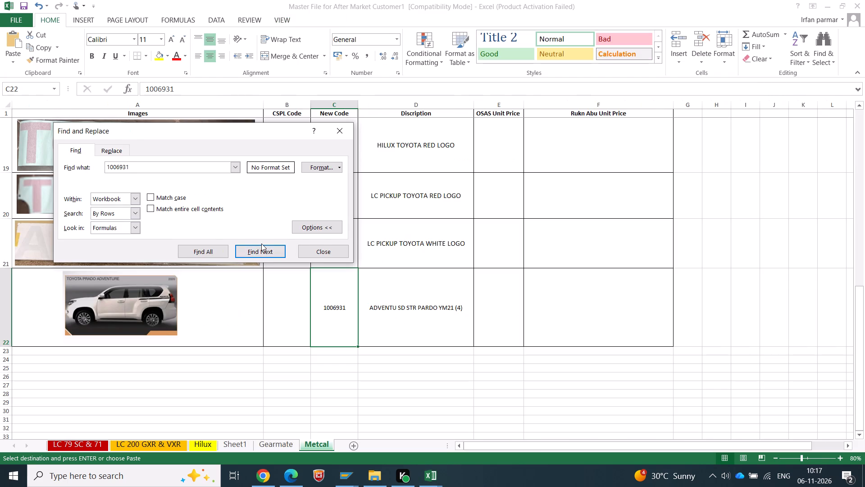
pyautogui.press('Escape')
pyautogui.click(159, 292)
pyautogui.hotkey('ctrl', 'c')
# Paste the copied picture into the Image cell of part 1006931, then position and shrink it to fit the row.
pyautogui.hotkey('alt', 'Tab')
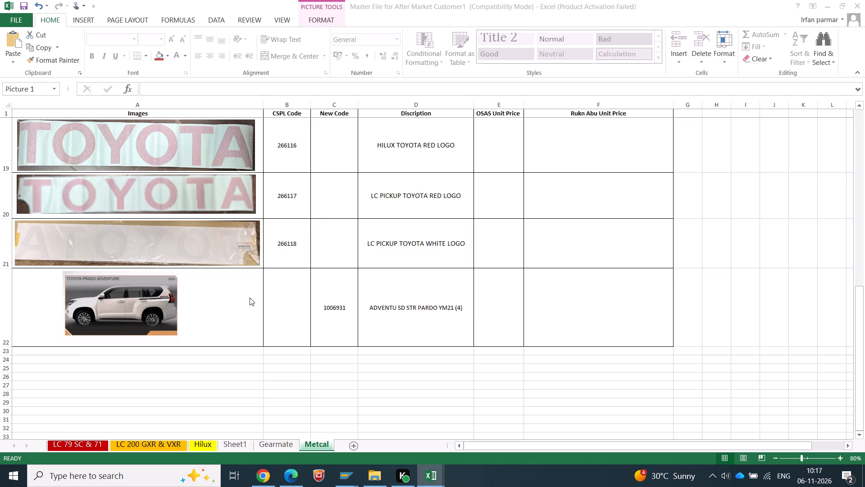
pyautogui.tripleClick(856, 436)
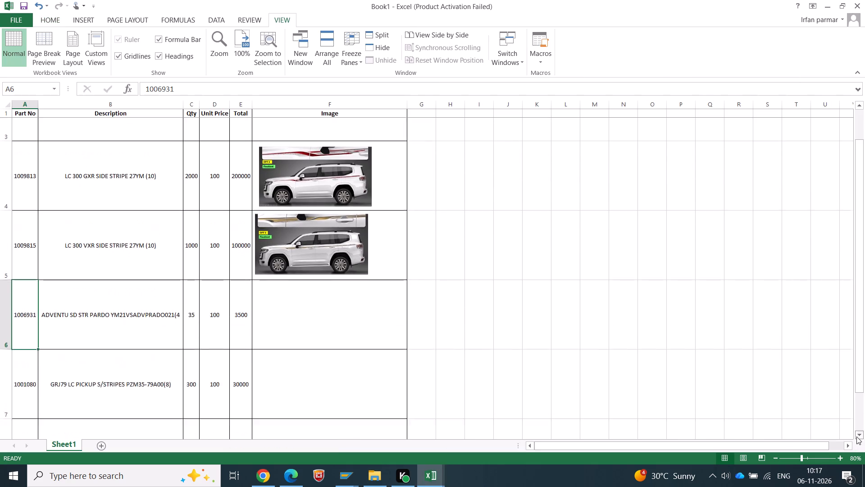
pyautogui.click(293, 211)
pyautogui.hotkey('ctrl', 'v')
pyautogui.moveTo(301, 227); pyautogui.dragTo(309, 229)
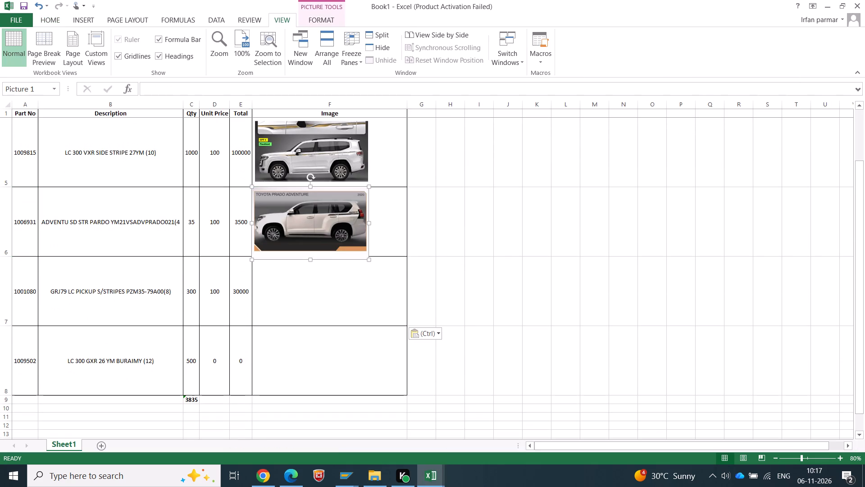
pyautogui.moveTo(309, 229); pyautogui.dragTo(314, 229)
pyautogui.moveTo(284, 225); pyautogui.dragTo(294, 229)
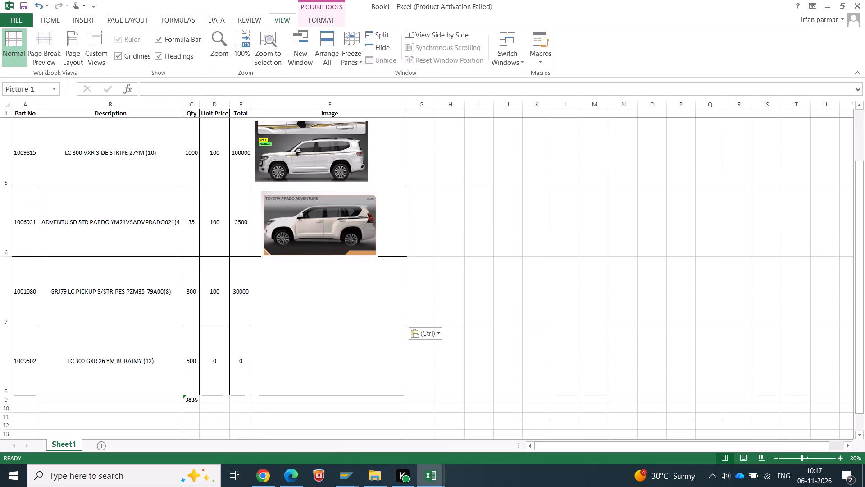
pyautogui.moveTo(294, 229); pyautogui.dragTo(293, 229)
pyautogui.moveTo(376, 262); pyautogui.dragTo(362, 252)
pyautogui.click(463, 255)
# Find part number 1001080 in the master file and copy its pickup picture.
pyautogui.click(32, 287)
pyautogui.hotkey('ctrl', 'c')
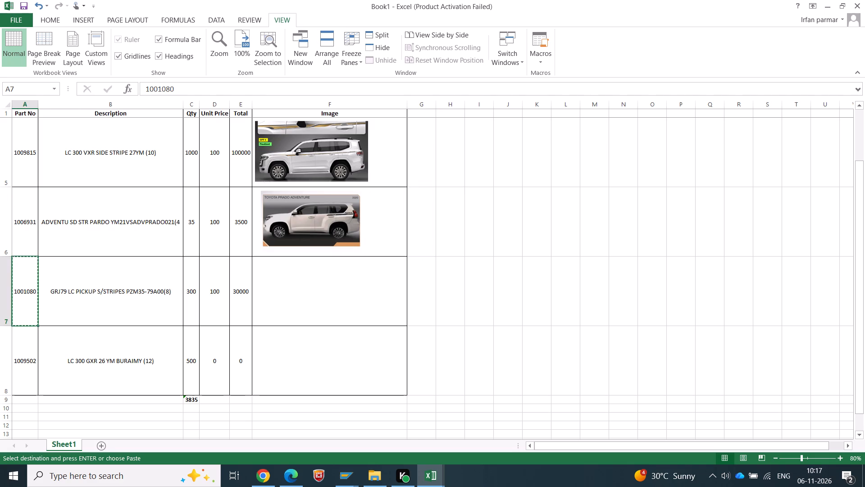
pyautogui.hotkey('alt', 'Tab')
pyautogui.click(332, 285)
pyautogui.hotkey('ctrl', 'f')
pyautogui.hotkey('ctrl', 'v')
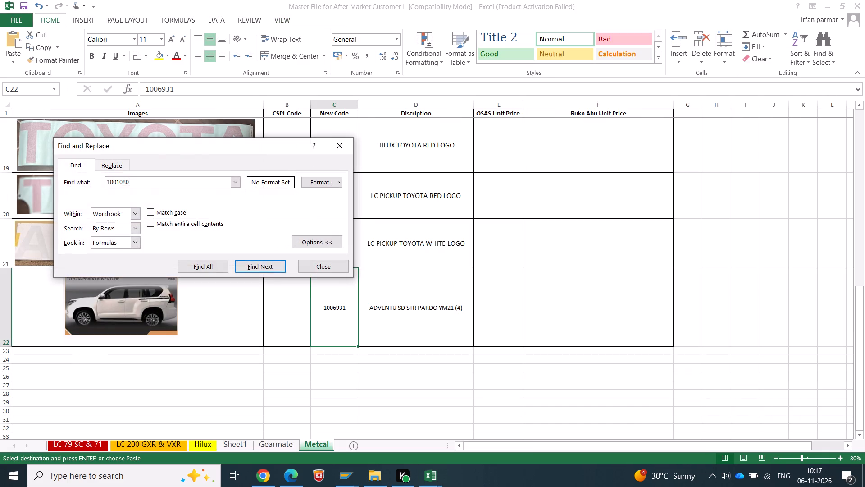
pyautogui.click(255, 262)
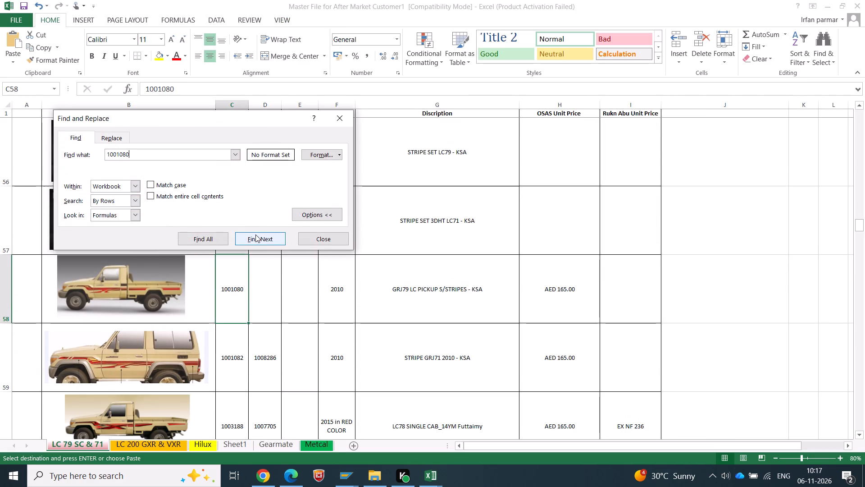
pyautogui.press('Escape')
pyautogui.click(127, 293)
pyautogui.hotkey('ctrl', 'c')
# Paste the copied pickup picture into the Image cell of part 1001080 and nudge it into place within the row.
pyautogui.hotkey('alt', 'Tab')
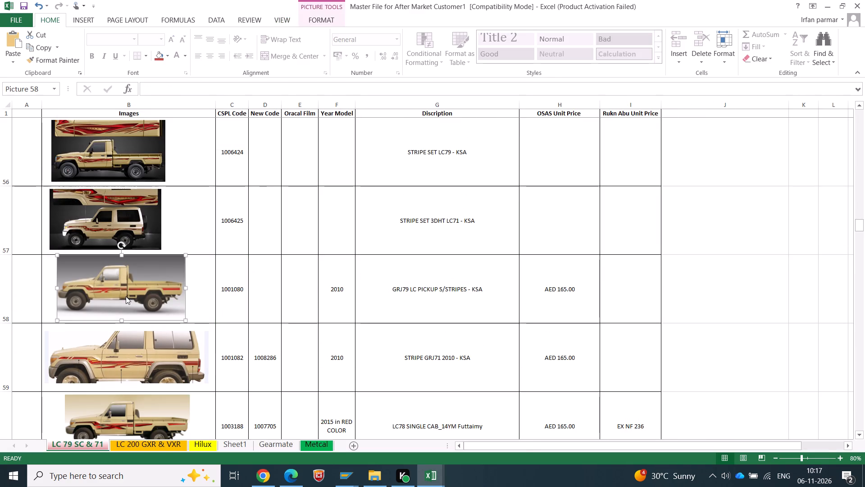
pyautogui.click(338, 288)
pyautogui.hotkey('ctrl', 'v')
pyautogui.moveTo(341, 303); pyautogui.dragTo(346, 305)
pyautogui.click(386, 325)
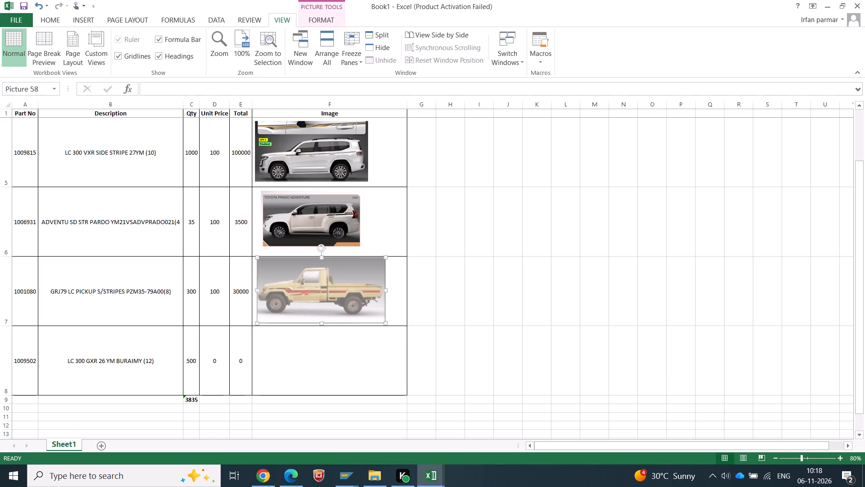
pyautogui.click(358, 310)
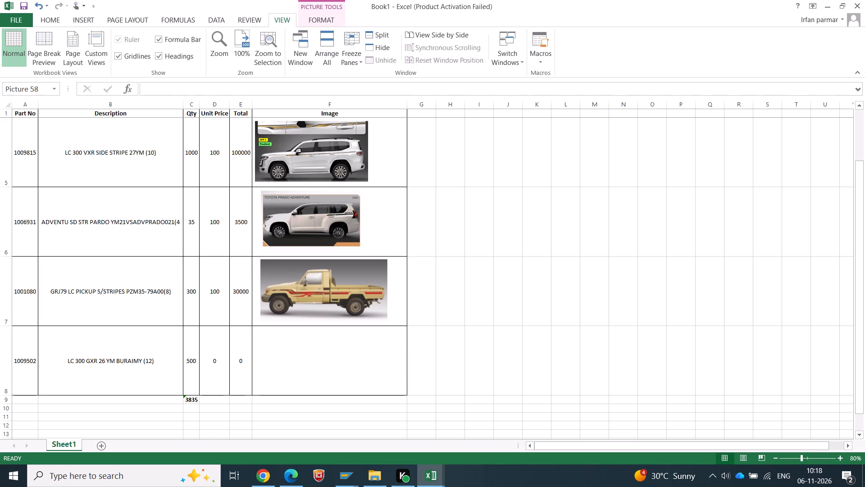
pyautogui.click(478, 314)
pyautogui.click(326, 294)
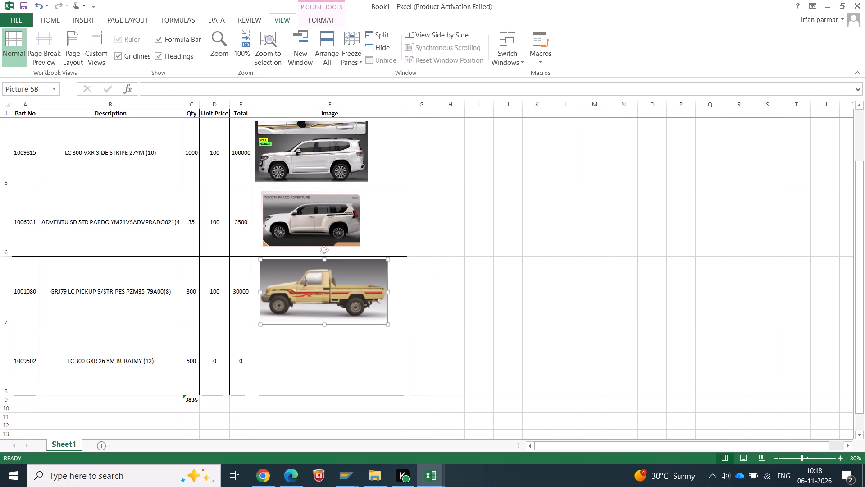
pyautogui.press('Up')
pyautogui.press('Up')
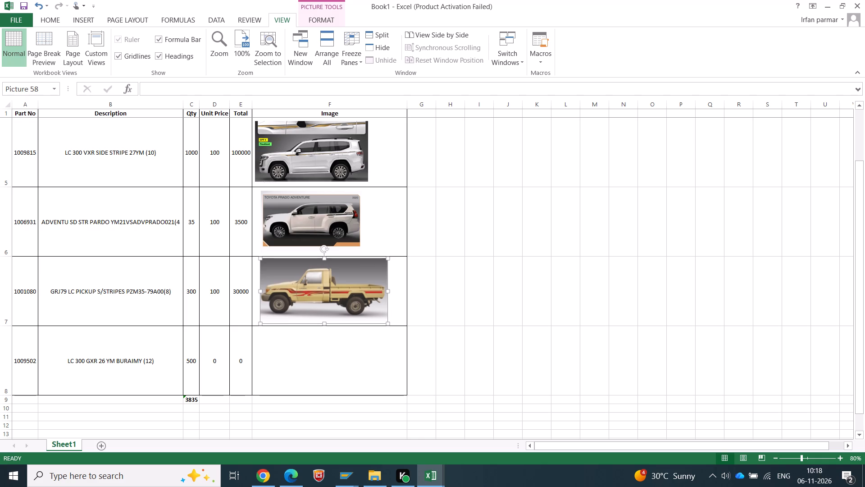
pyautogui.click(619, 245)
# Find part number 1009502 in the master file and copy its picture.
pyautogui.click(24, 369)
pyautogui.hotkey('ctrl', 'c')
pyautogui.hotkey('alt', 'Tab')
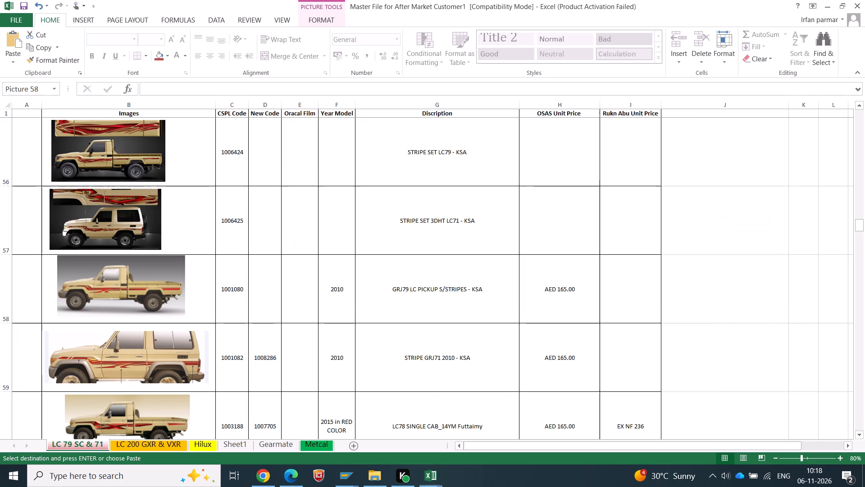
pyautogui.click(391, 279)
pyautogui.hotkey('ctrl', 'f')
pyautogui.hotkey('ctrl', 'v')
pyautogui.click(265, 251)
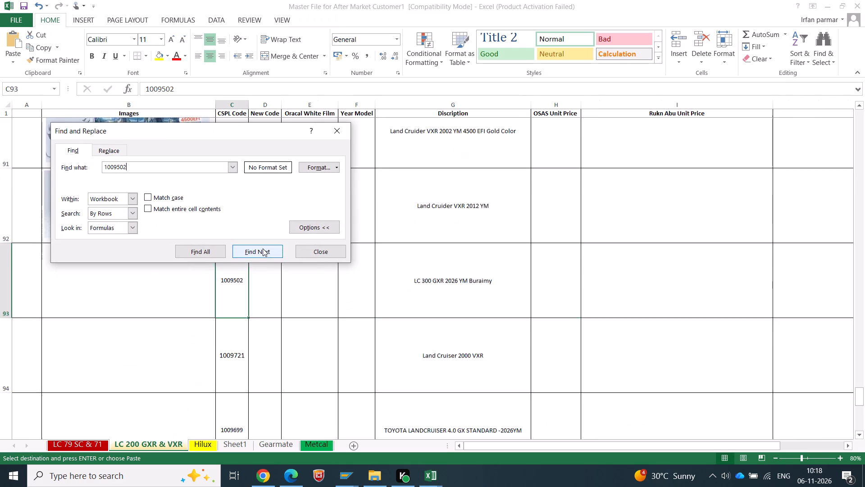
pyautogui.press('Escape')
pyautogui.click(172, 317)
pyautogui.hotkey('ctrl', 'c')
# Paste the copied picture into the Image cell of part 1009502 in the order workbook, then position and shrink it to fit the row.
pyautogui.hotkey('alt', 'Tab')
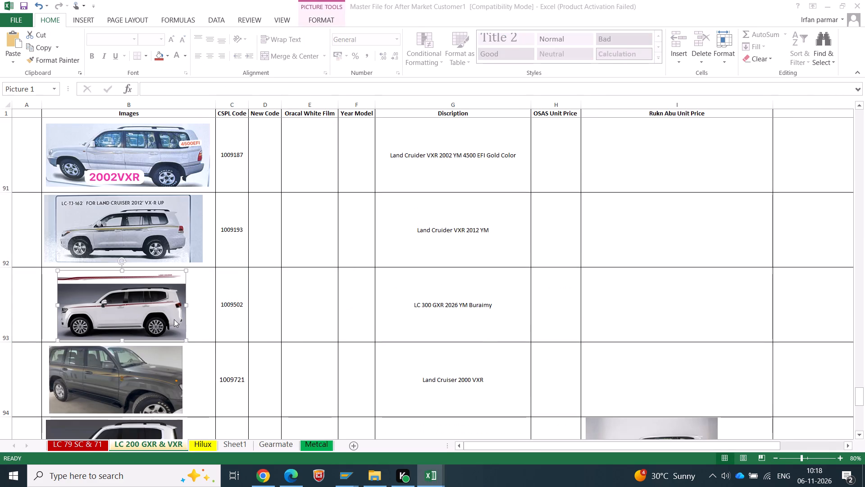
pyautogui.click(314, 374)
pyautogui.hotkey('ctrl', 'v')
pyautogui.moveTo(319, 378); pyautogui.dragTo(324, 382)
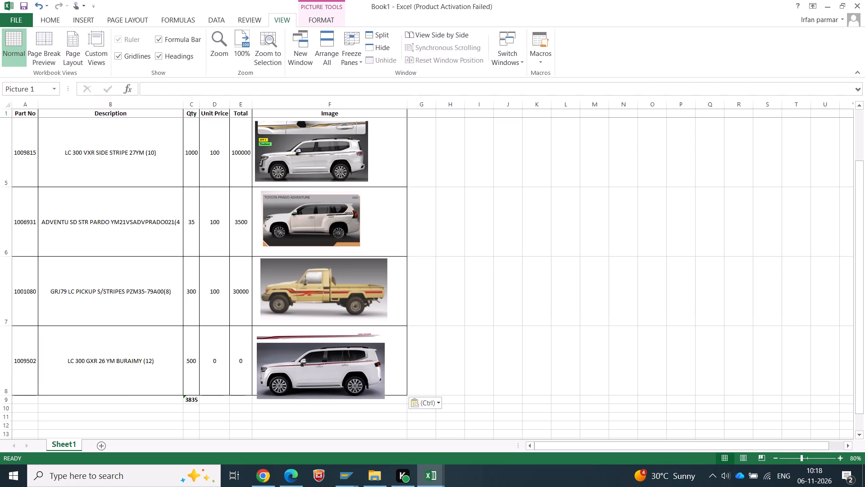
pyautogui.moveTo(324, 382); pyautogui.dragTo(325, 380)
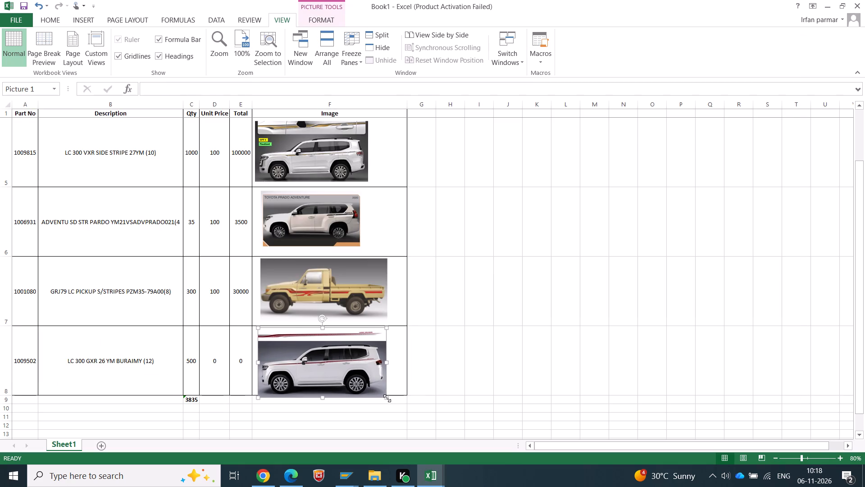
pyautogui.moveTo(387, 398); pyautogui.dragTo(373, 392)
pyautogui.click(508, 380)
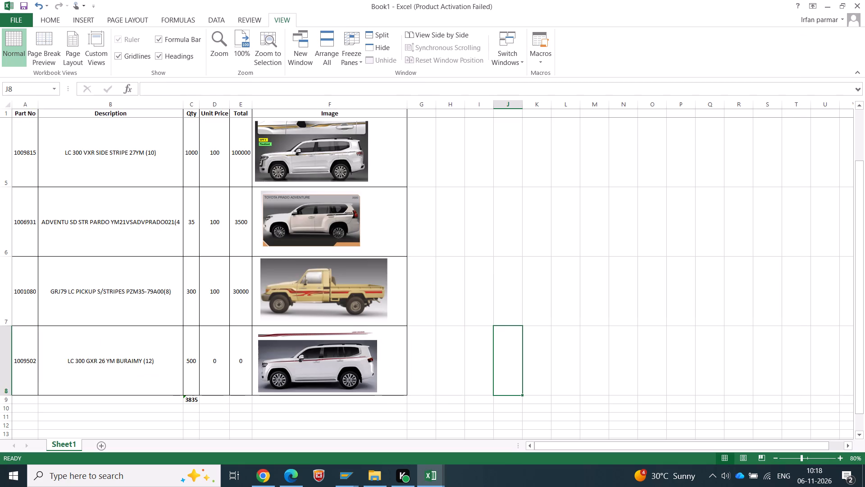
# Fill the unit price of 100 from the row above into part 1009502.
pyautogui.click(210, 396)
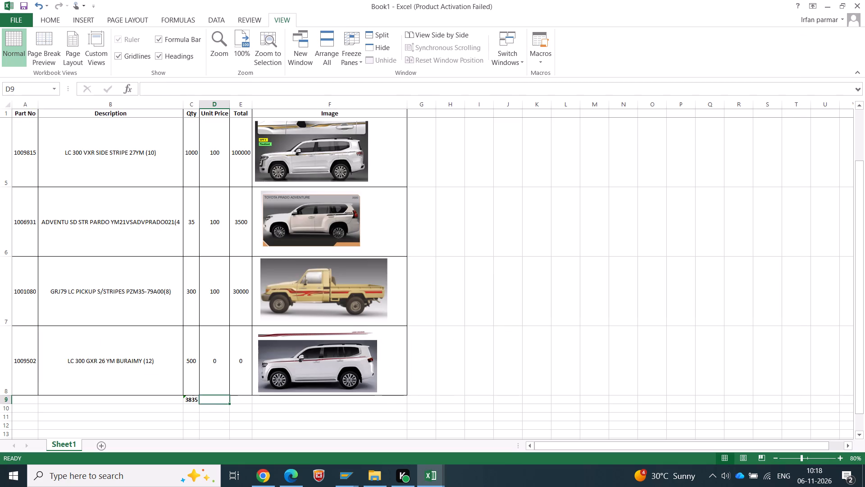
pyautogui.click(210, 377)
pyautogui.hotkey('ctrl', 'd')
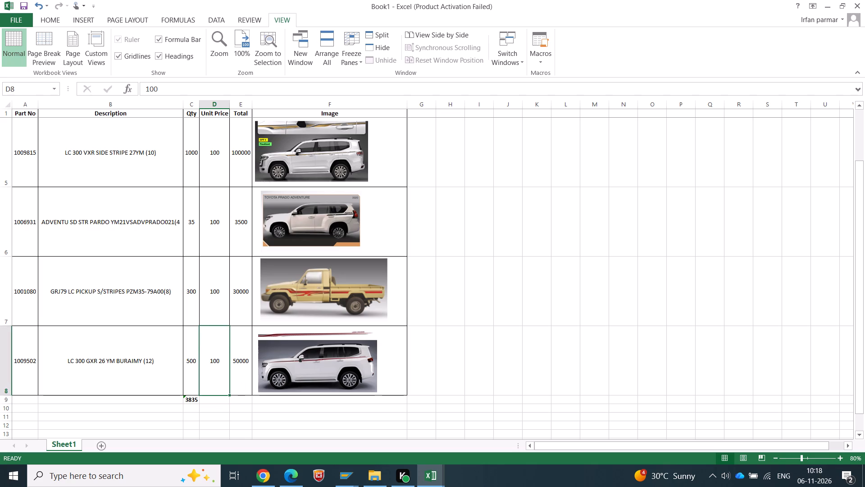
# Sum the Total column in the row below the last item, and check the formula behind the quantity total.
pyautogui.click(217, 401)
pyautogui.click(237, 400)
pyautogui.hotkey('alt', '=')
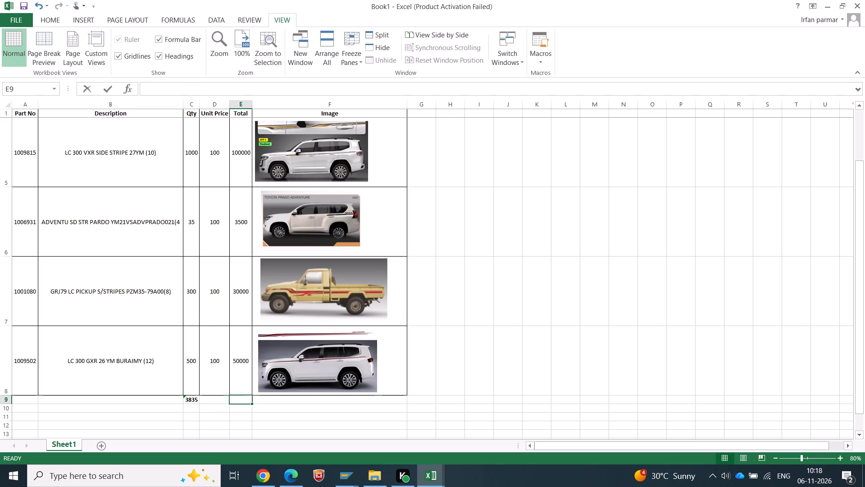
pyautogui.press('Return')
pyautogui.press('Left')
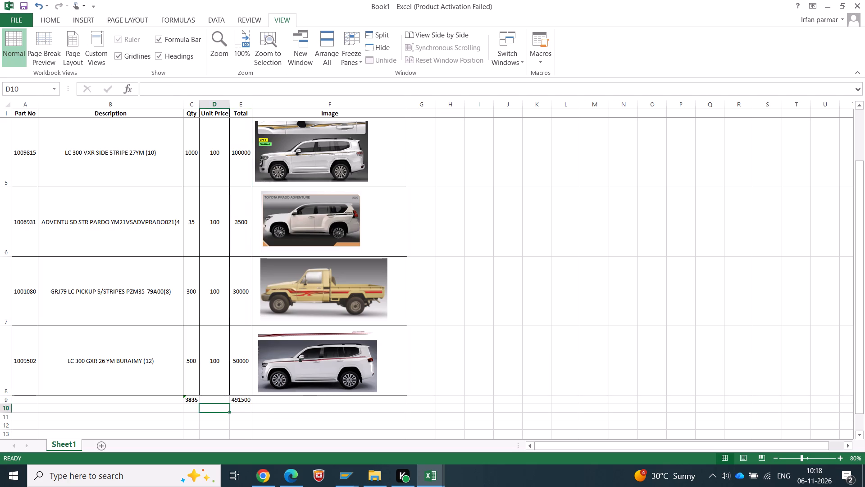
pyautogui.click(187, 399)
pyautogui.press('F2')
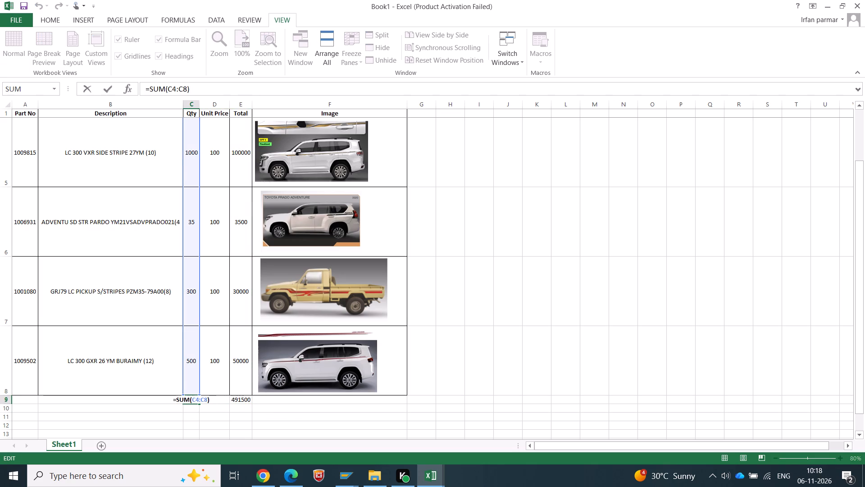
pyautogui.click(222, 420)
pyautogui.click(250, 398)
# Format the Unit Price and Total columns as Accounting with the AED symbol.
pyautogui.moveTo(219, 108); pyautogui.dragTo(232, 109)
pyautogui.click(48, 19)
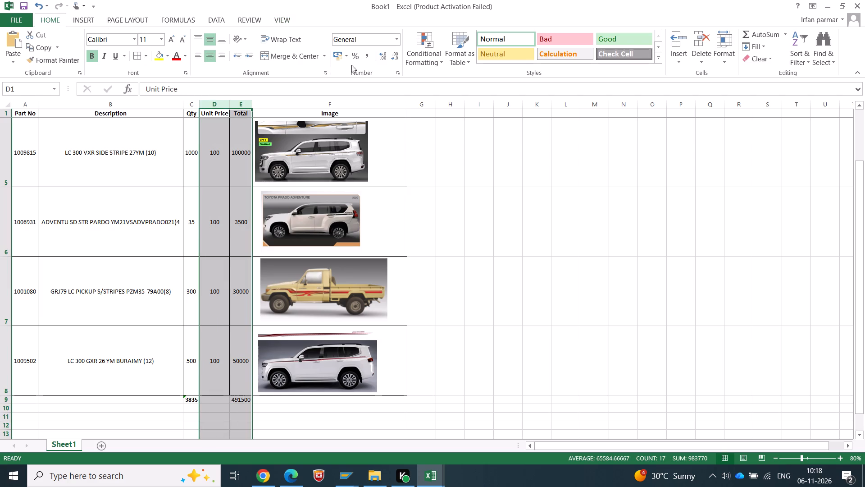
pyautogui.click(347, 59)
pyautogui.click(370, 146)
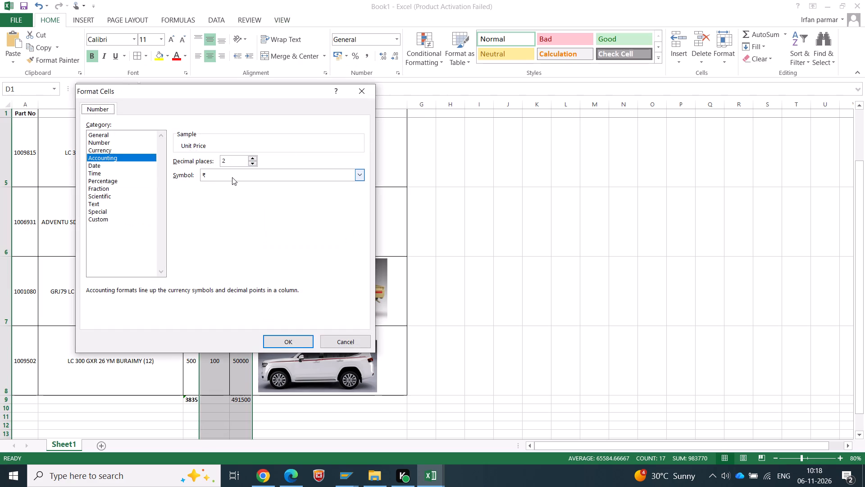
pyautogui.click(232, 177)
pyautogui.write('ae')
pyautogui.press('d')
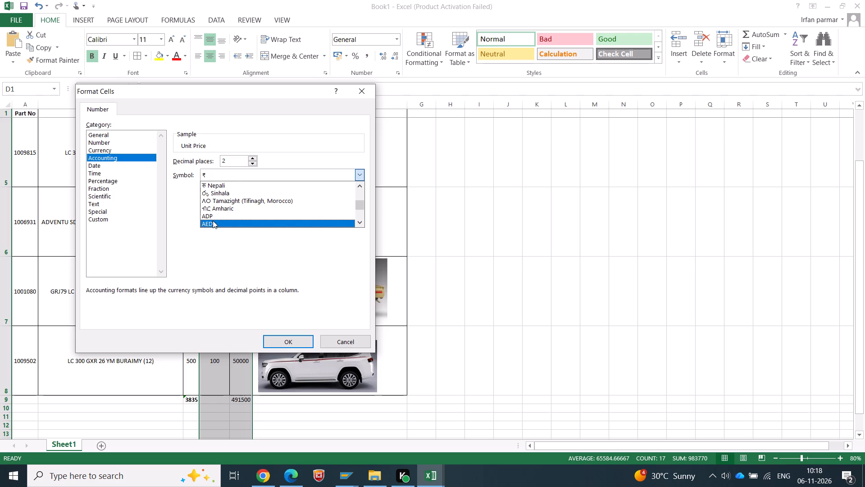
pyautogui.click(213, 221)
pyautogui.click(280, 345)
pyautogui.click(538, 325)
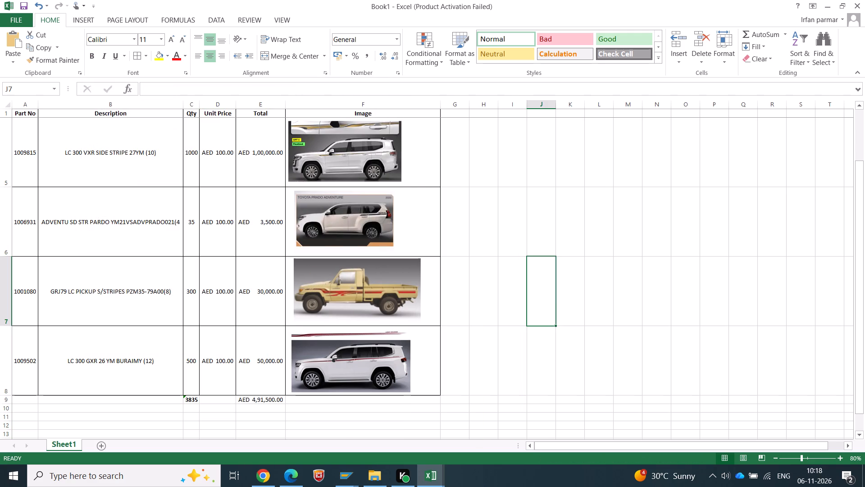
# Add cell borders to the totals row from Part No to Image and make its quantity and amount totals bold.
pyautogui.moveTo(348, 399); pyautogui.dragTo(0, 402)
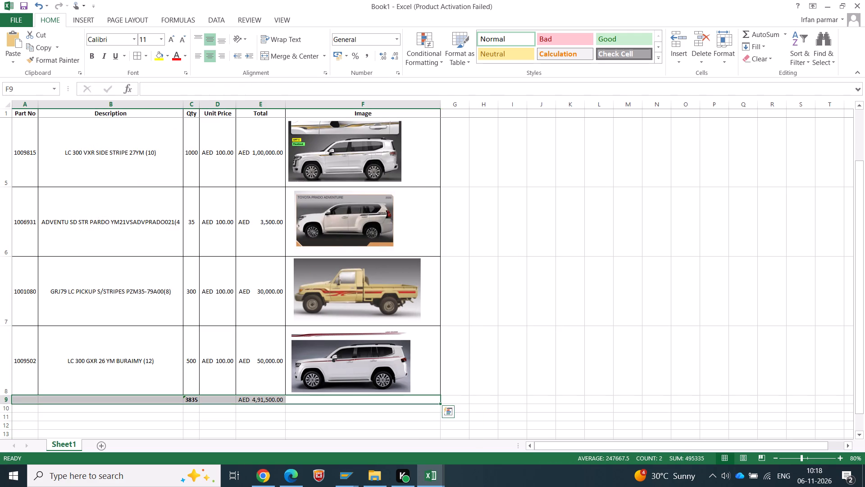
pyautogui.click(137, 54)
pyautogui.moveTo(191, 401); pyautogui.dragTo(259, 399)
pyautogui.hotkey('ctrl', 'b')
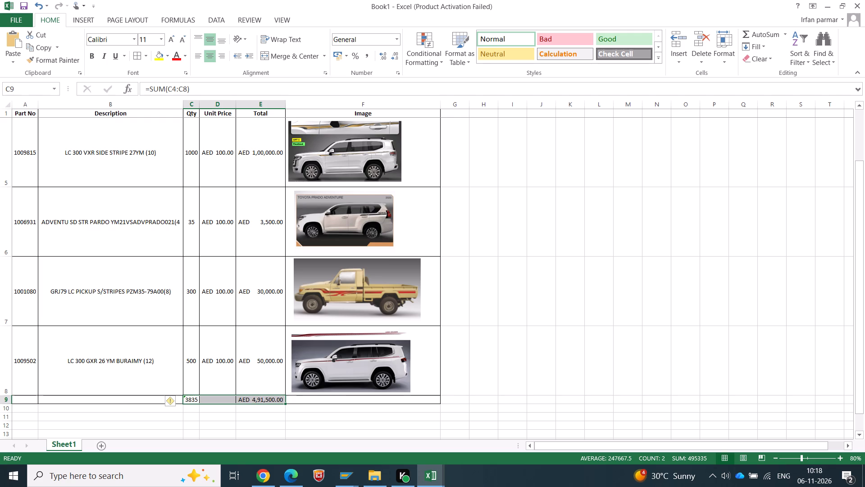
pyautogui.hotkey('ctrl', 'b')
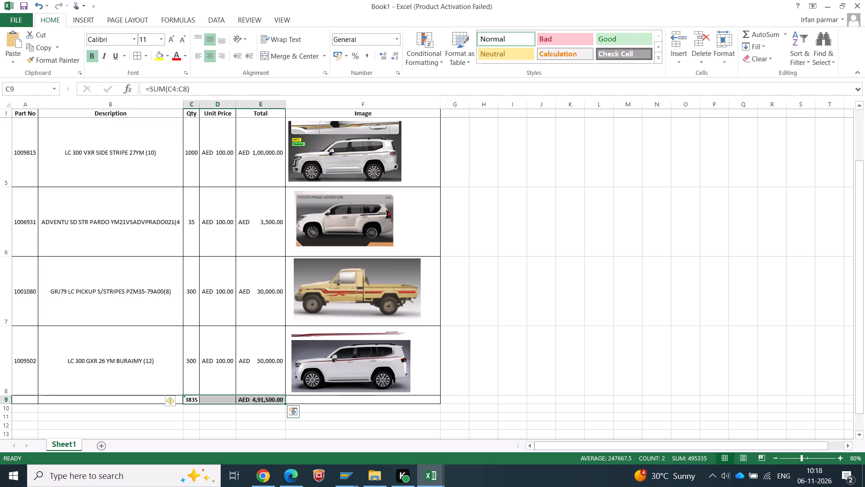
# Start saving the workbook in the Downloads folder as an Excel 97-2003 Workbook.
pyautogui.hotkey('ctrl', 's')
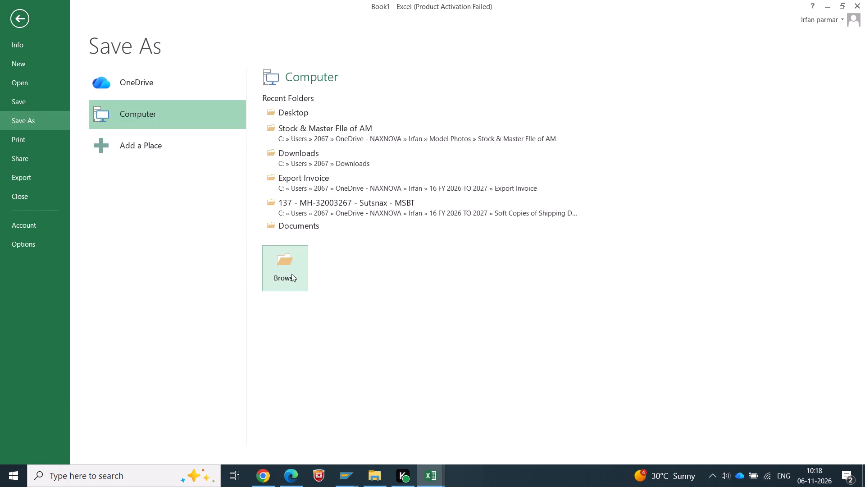
pyautogui.click(291, 274)
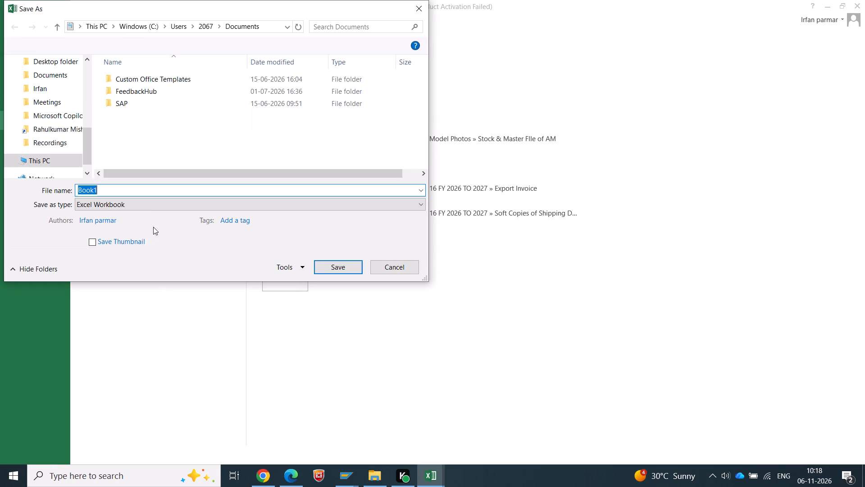
pyautogui.click(95, 213)
pyautogui.click(93, 202)
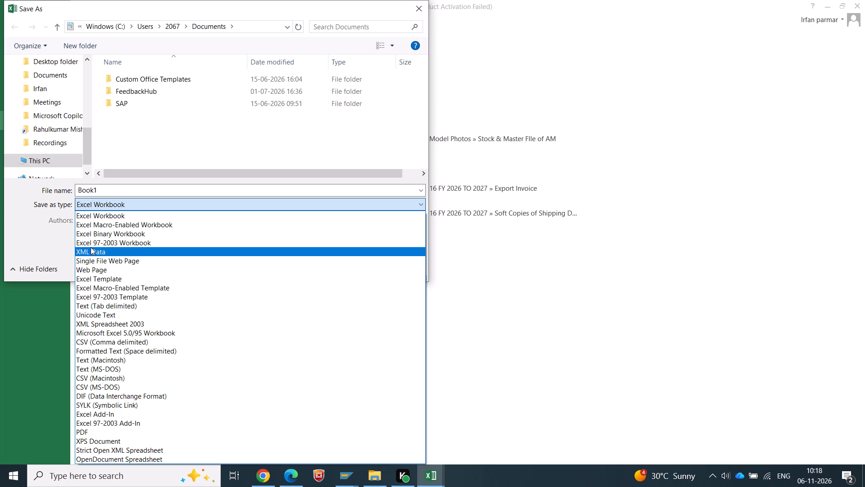
pyautogui.scroll(6, 90, 248)
pyautogui.click(127, 244)
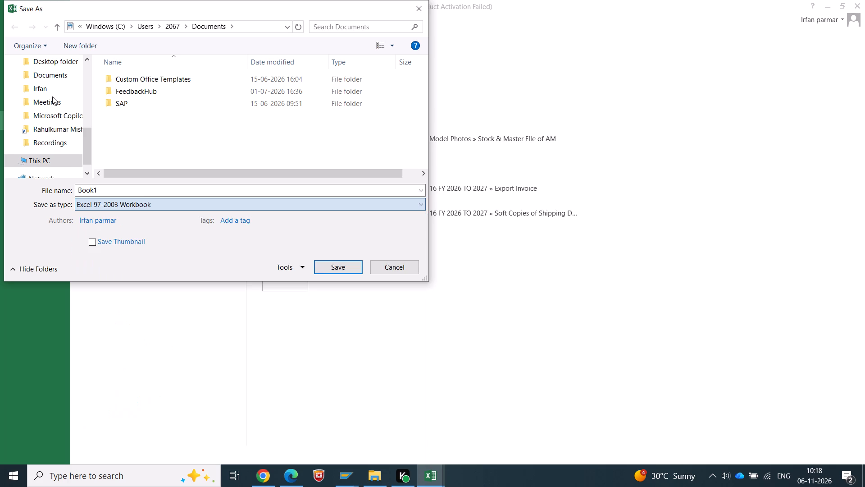
pyautogui.moveTo(88, 148); pyautogui.dragTo(87, 83)
pyautogui.click(55, 101)
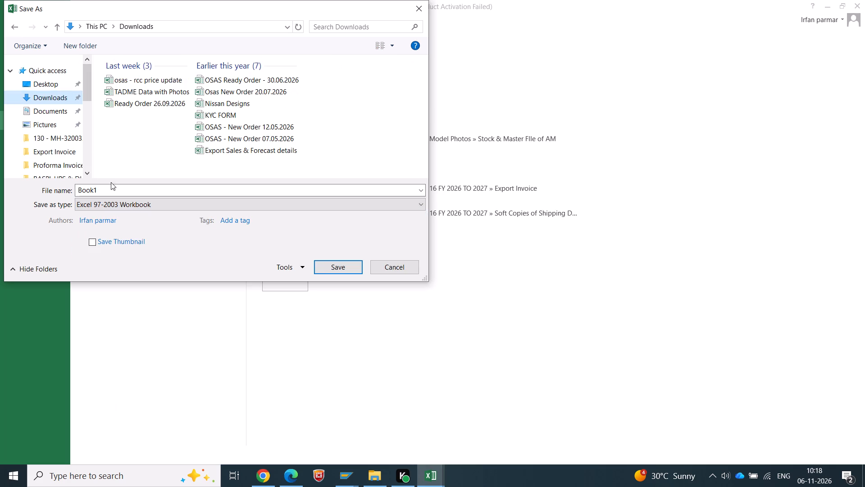
# Name the file OSAS Balance Open Order 06.11.2026 and save it.
pyautogui.click(112, 185)
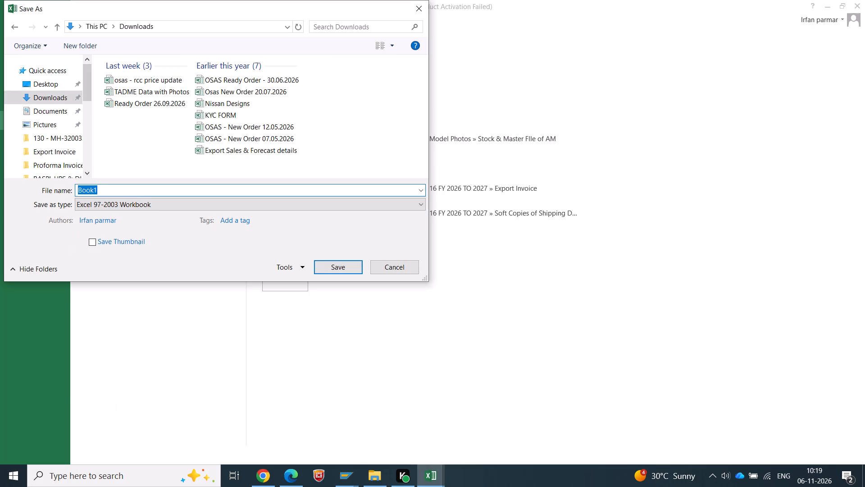
pyautogui.write('OSA')
pyautogui.write('S')
pyautogui.press('space')
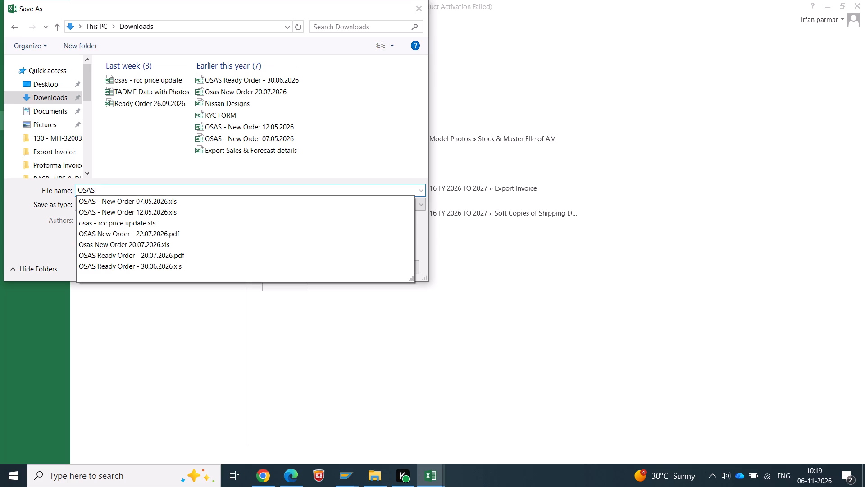
pyautogui.write('Balance Order')
pyautogui.press('space')
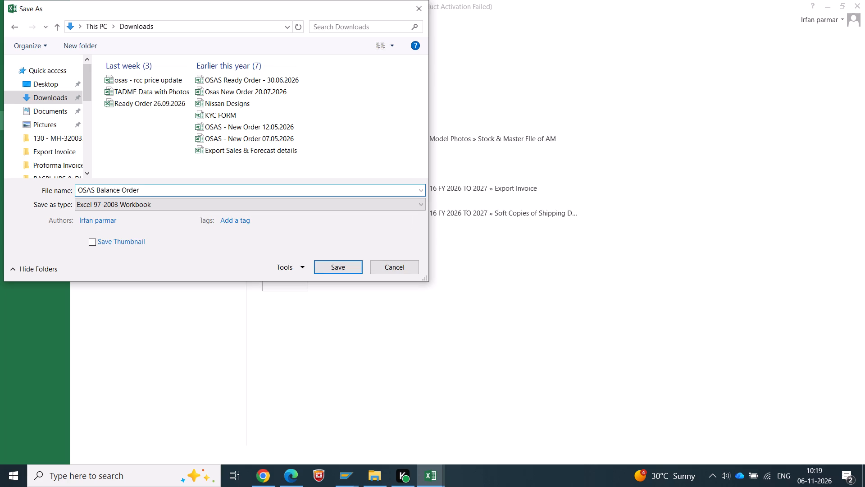
pyautogui.press('Left')
pyautogui.press('Left')
pyautogui.press('Left')
pyautogui.press('Left')
pyautogui.press('Left')
pyautogui.press('Left')
pyautogui.write('Open')
pyautogui.press('space')
pyautogui.press('Right')
pyautogui.press('Right')
pyautogui.press('Right')
pyautogui.press('Right')
pyautogui.press('Right')
pyautogui.press('Right')
pyautogui.press('Right')
pyautogui.press('Right')
pyautogui.press('Right')
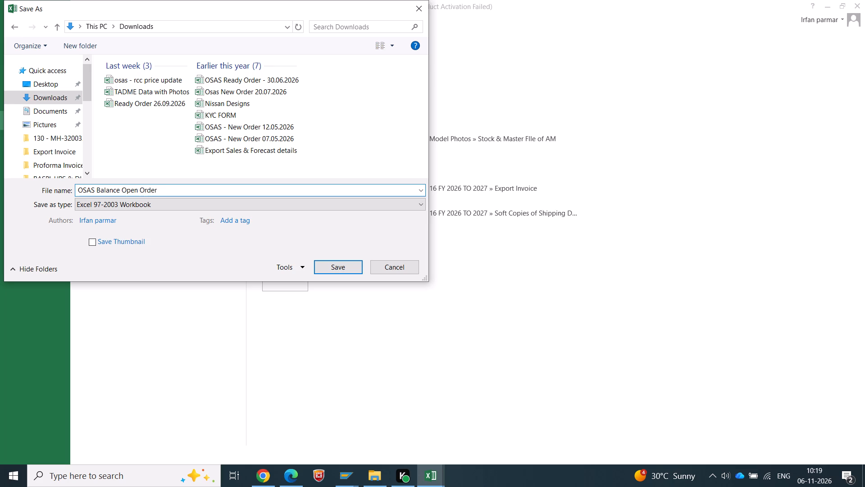
pyautogui.write('06.11.2026')
pyautogui.click(328, 272)
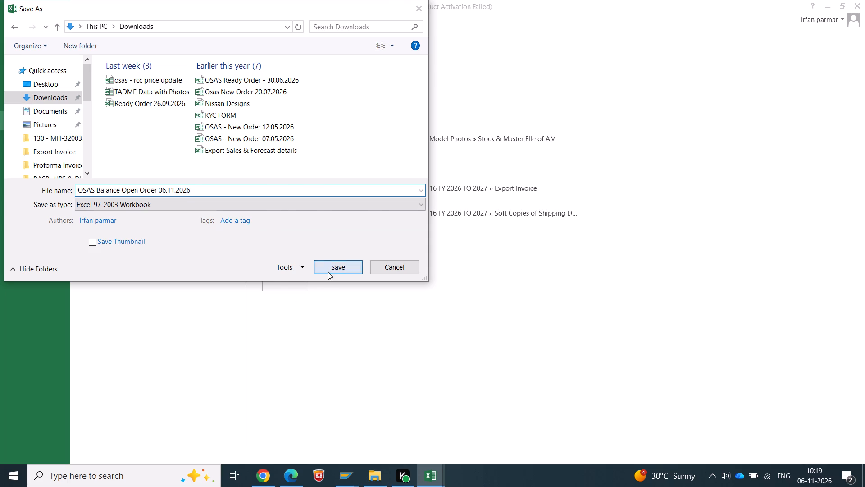